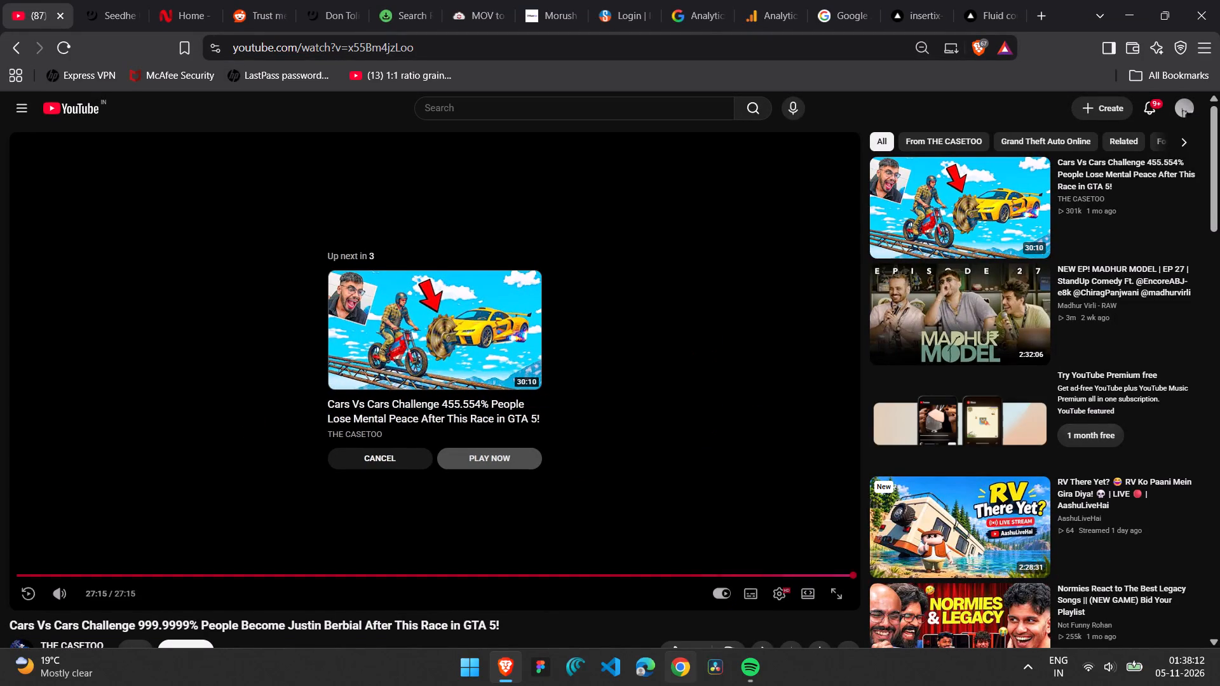
Switch to Spotify, search for "wonder" and play the song Wonder Boy by Bella.
left_click(719, 670)
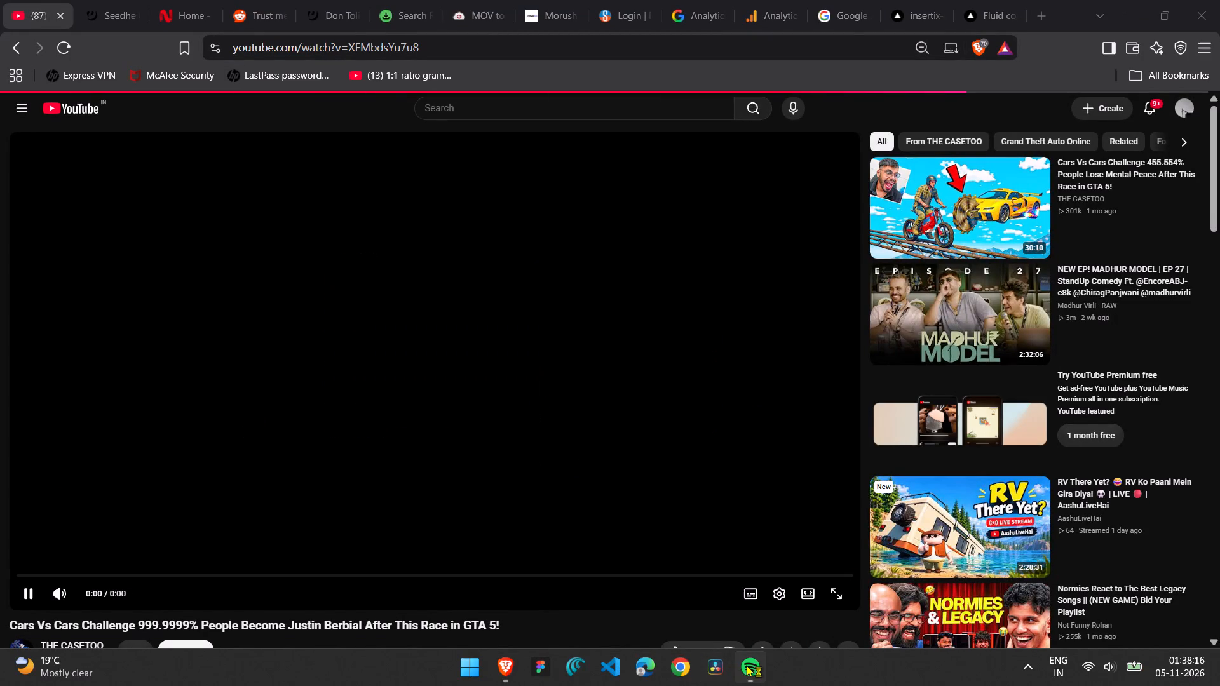
left_click(746, 664)
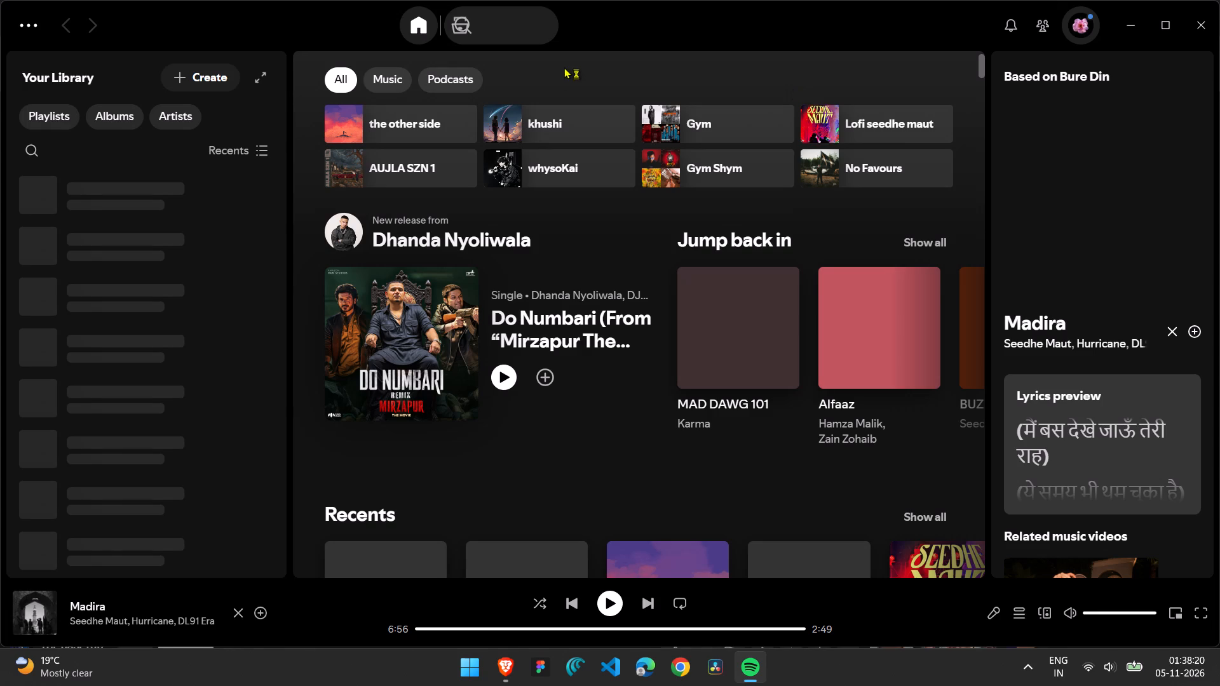
left_click(553, 23)
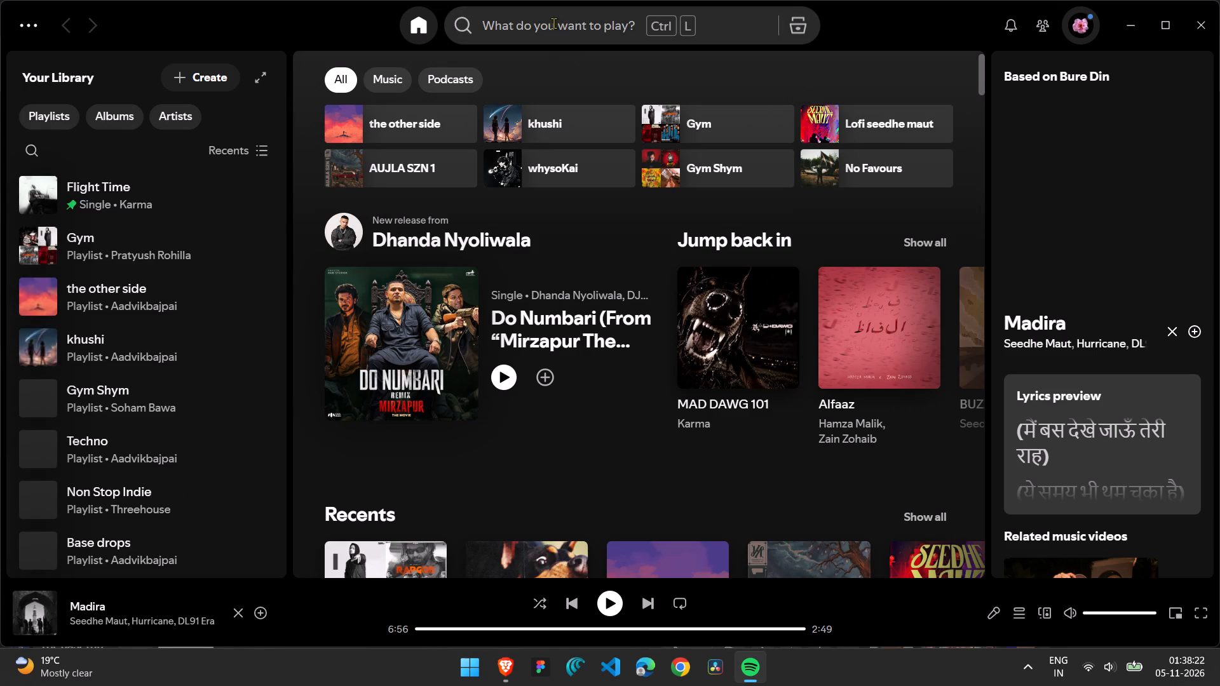
left_click(553, 23)
type("wonder")
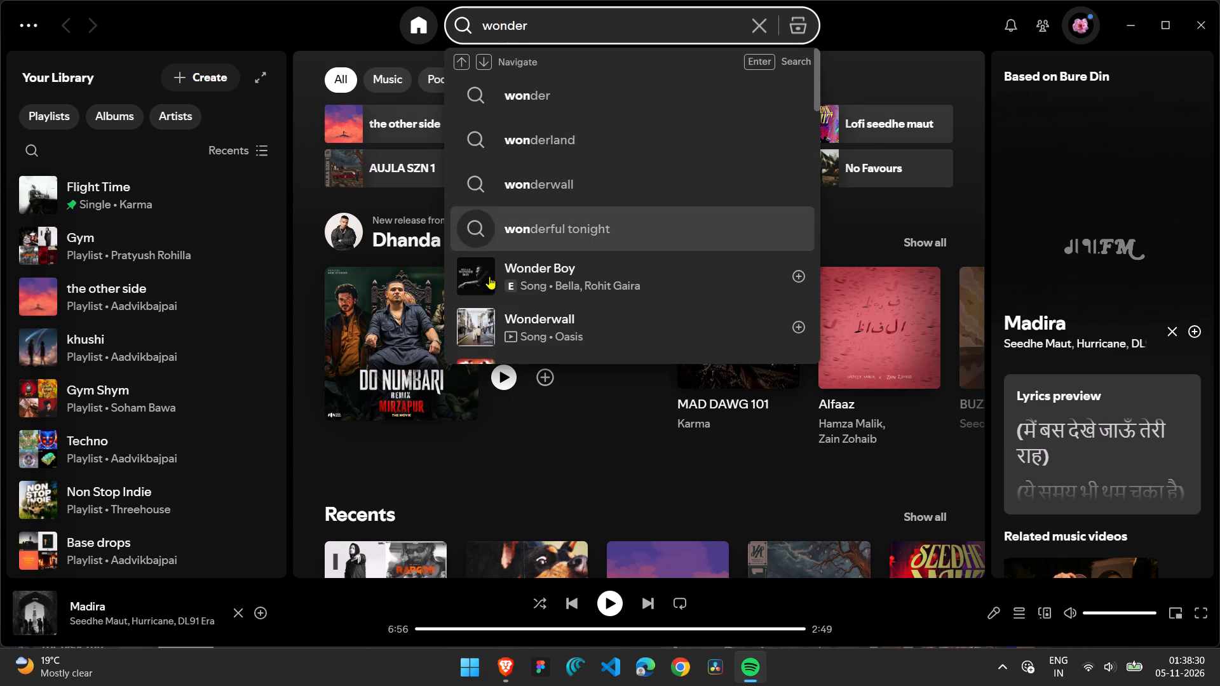
left_click(473, 276)
left_click(1134, 30)
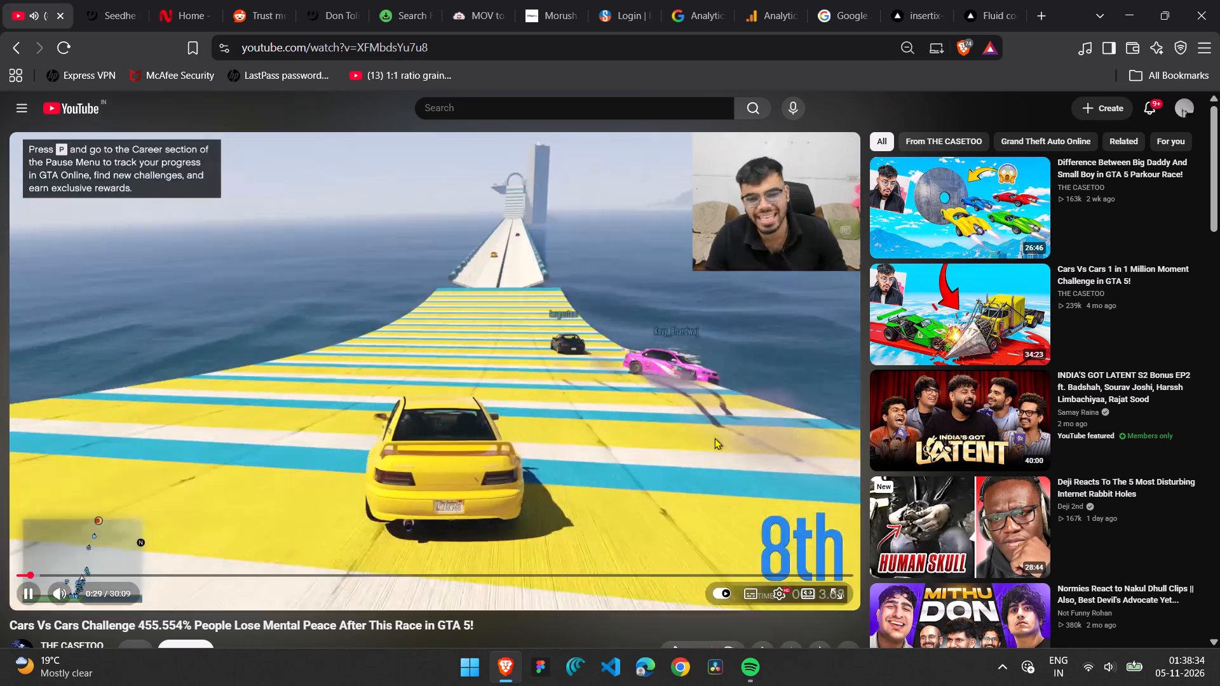
Pause the YouTube video in the Brave browser and minimise the browser window.
left_click(719, 422)
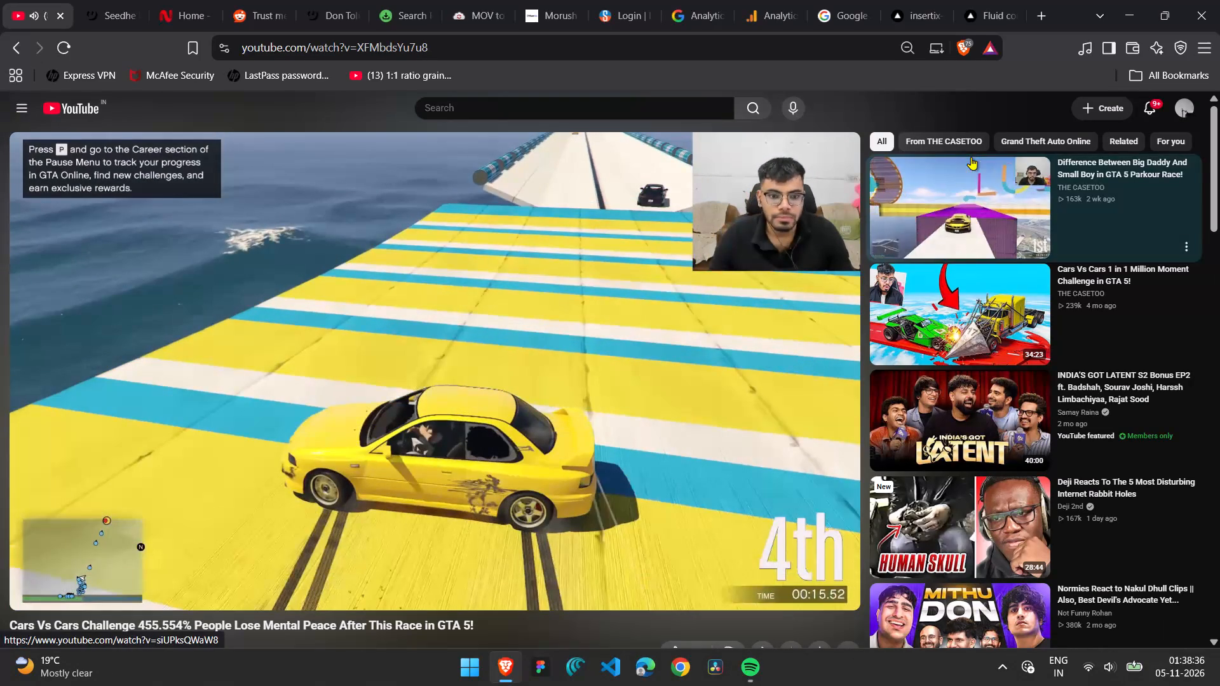
left_click(1124, 11)
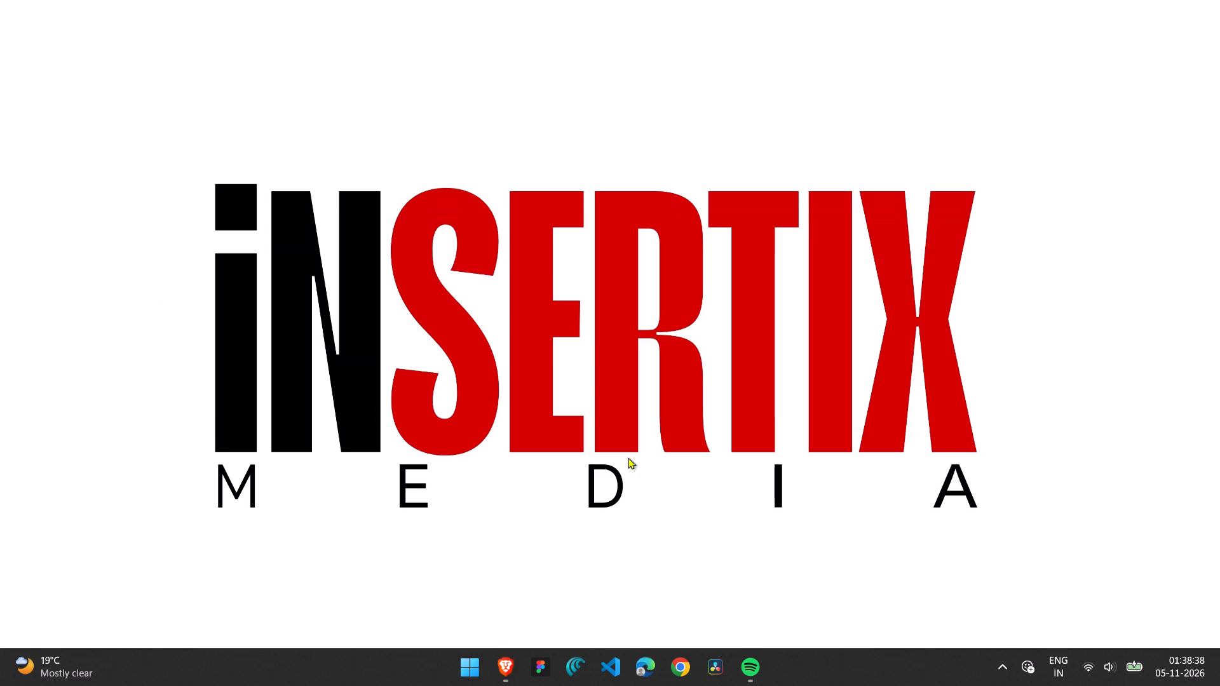
Launch DaVinci Resolve and open the project named outside.
left_click(710, 662)
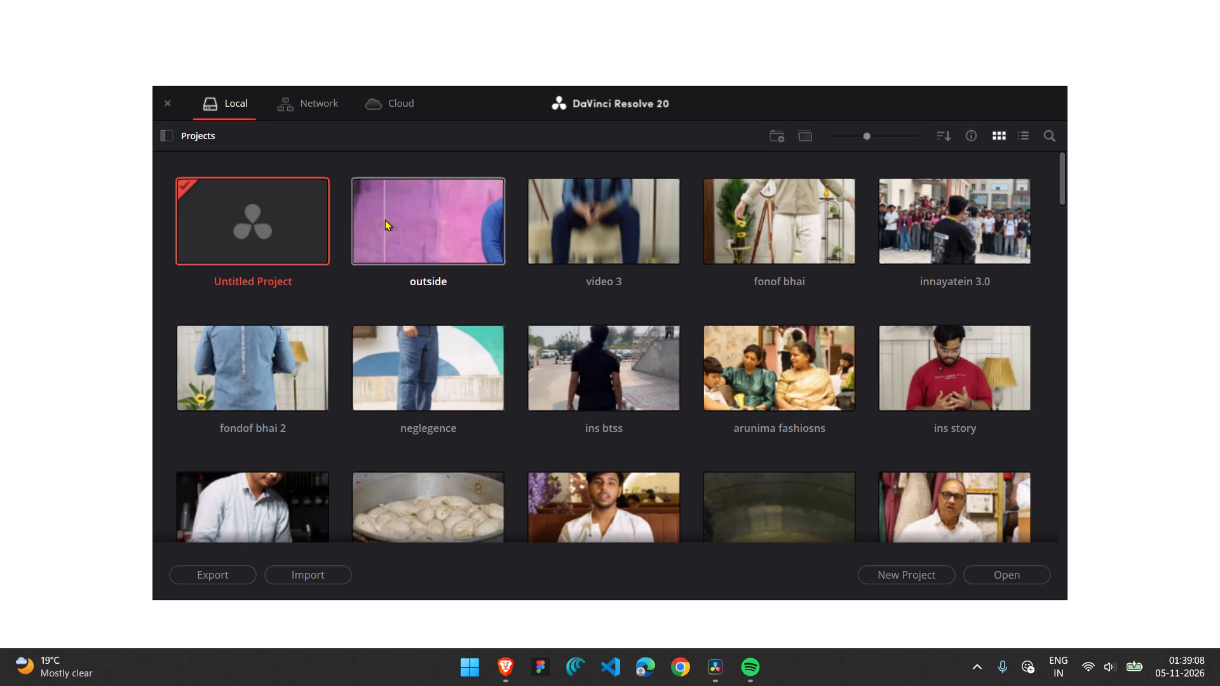
double_click(384, 219)
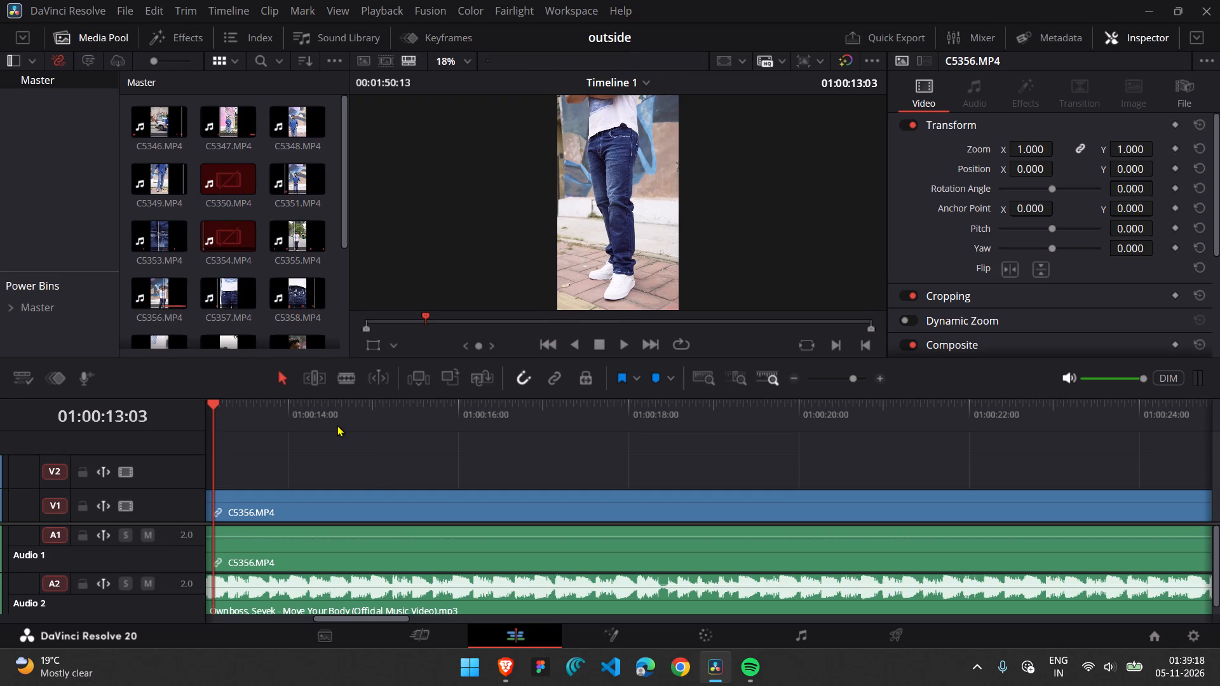
Scrub through the edit and play back the start of the long C5356.MP4 clip on V1 to judge where to cut.
left_click_drag(220, 411, 302, 420)
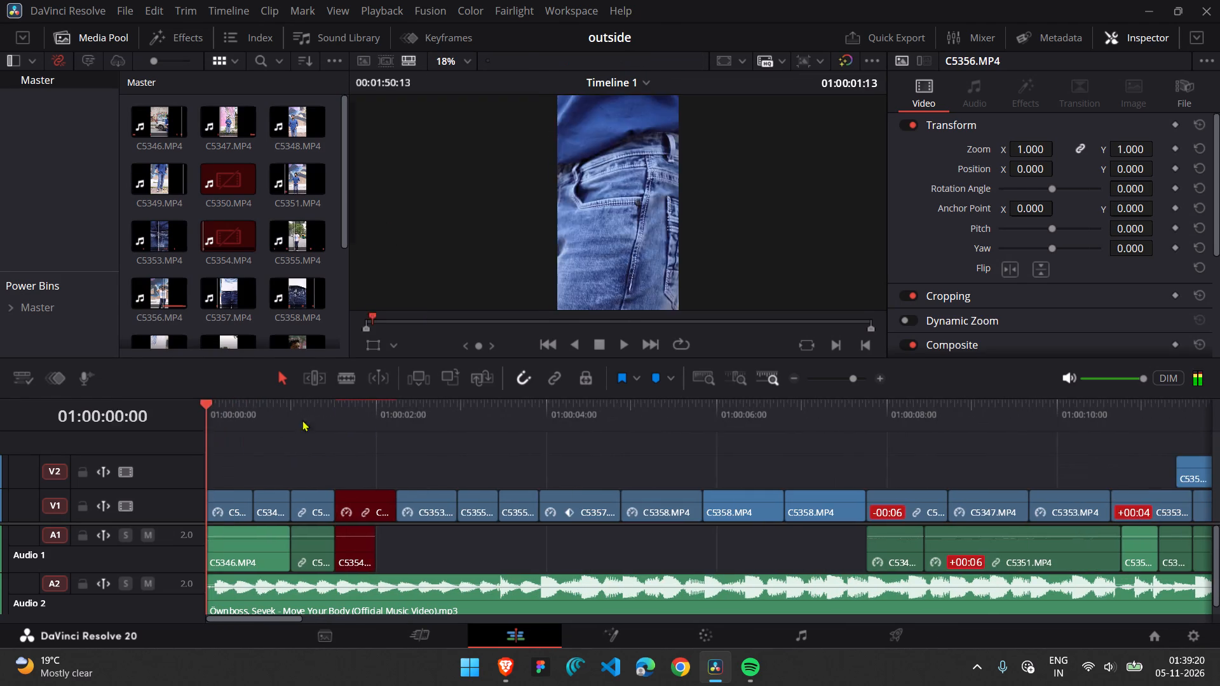
left_click_drag(302, 420, 778, 424)
scroll(778, 424, "left", 2)
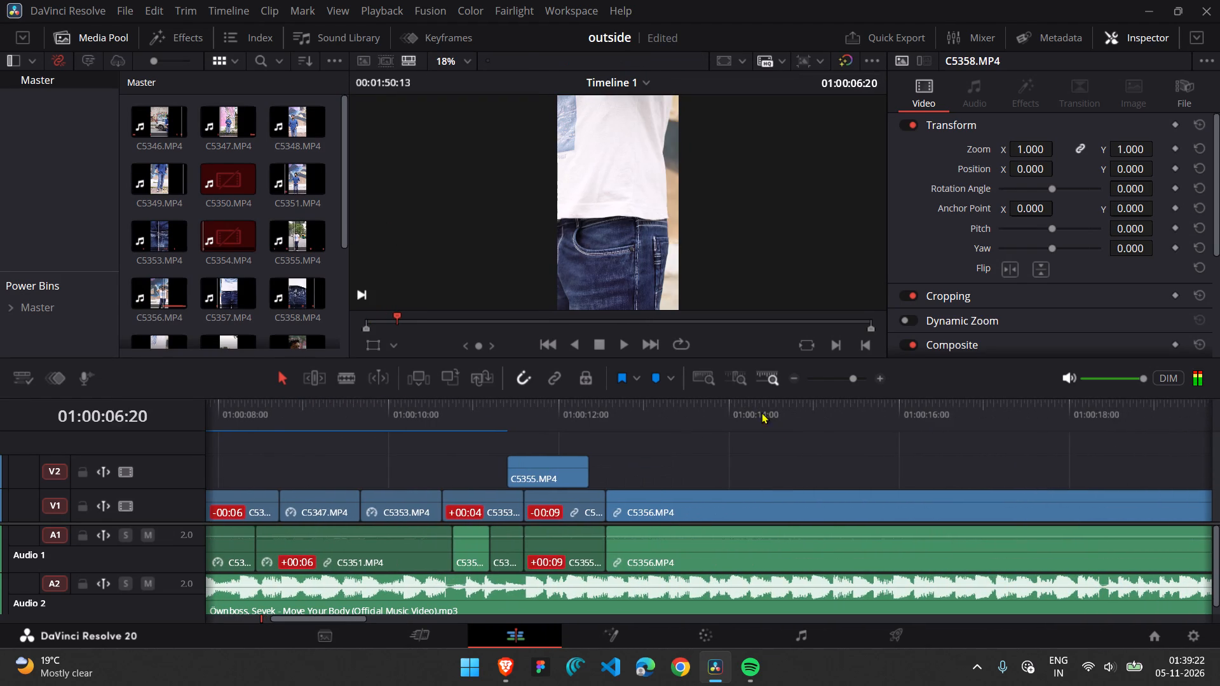
left_click(607, 414)
key("space")
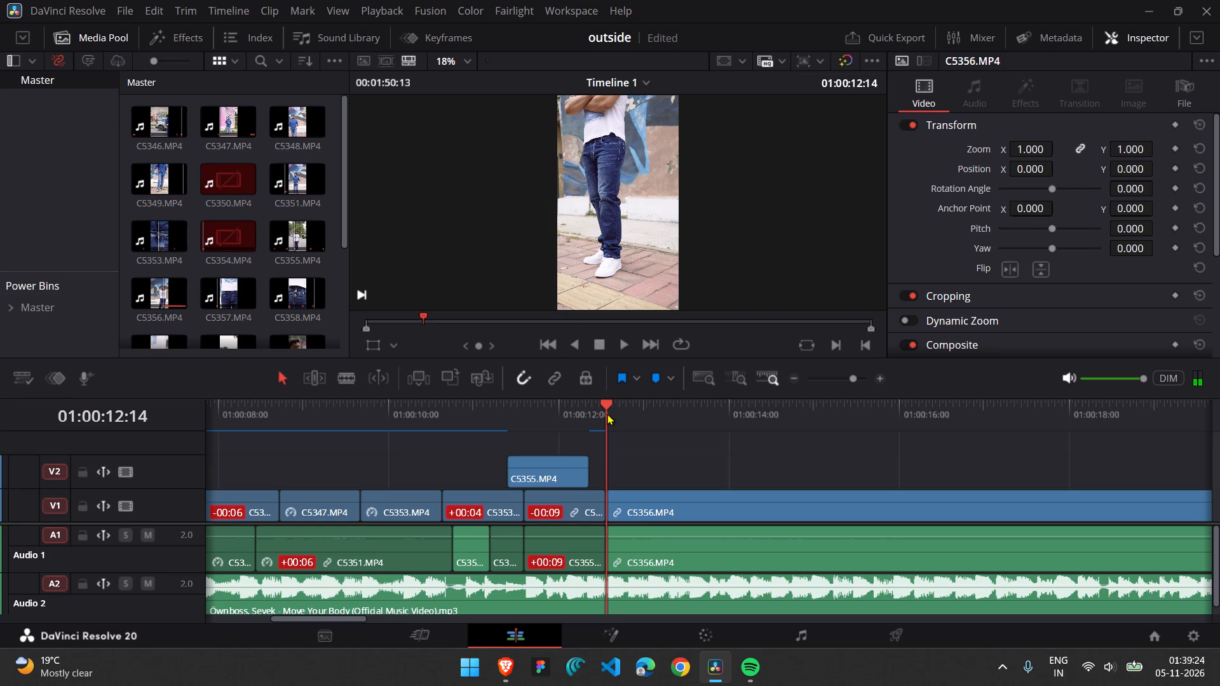
key("space")
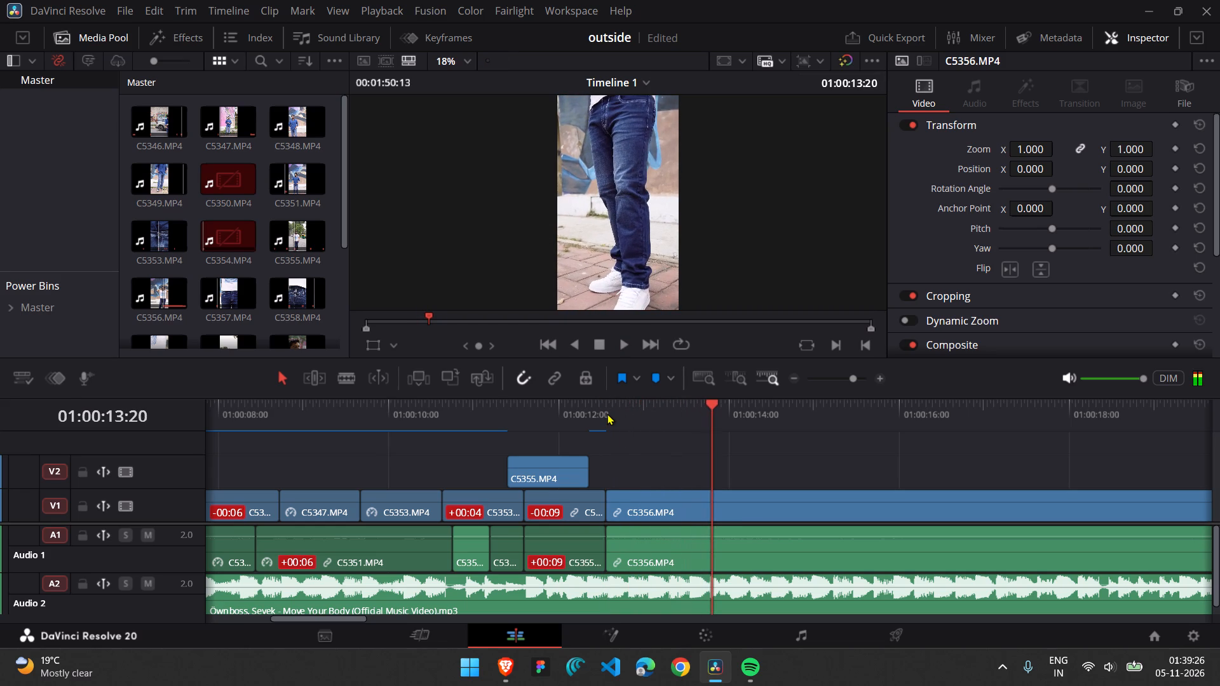
left_click(607, 414)
key("space")
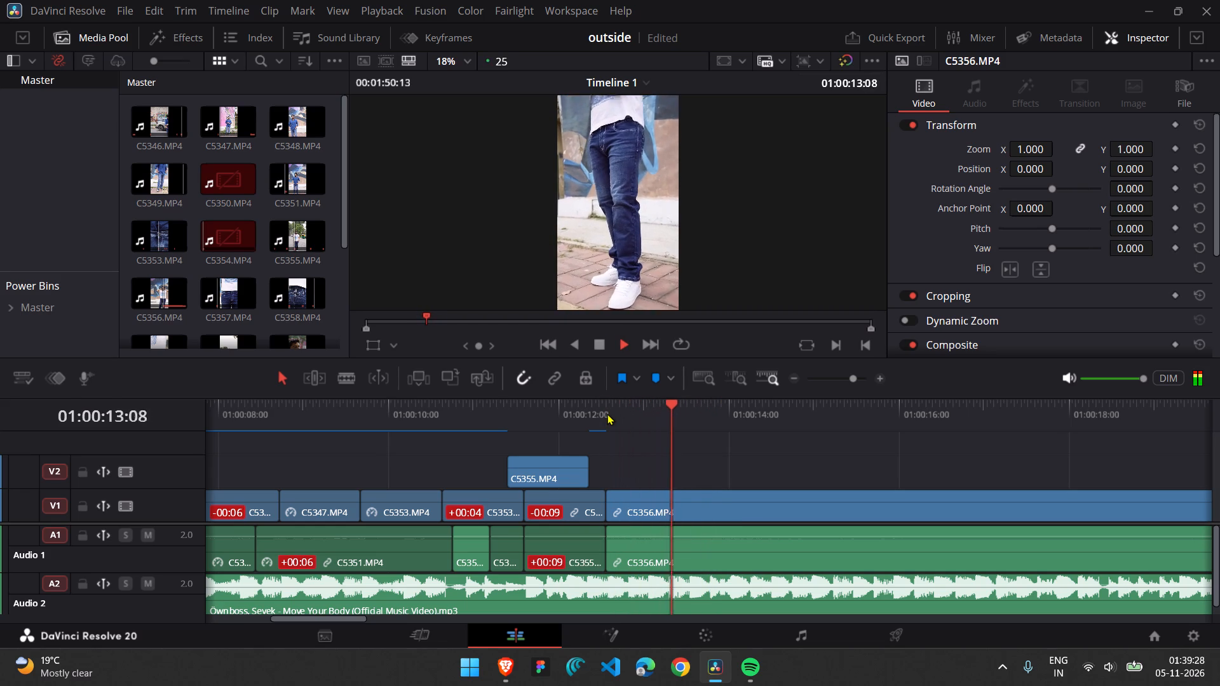
key("space")
key("space")
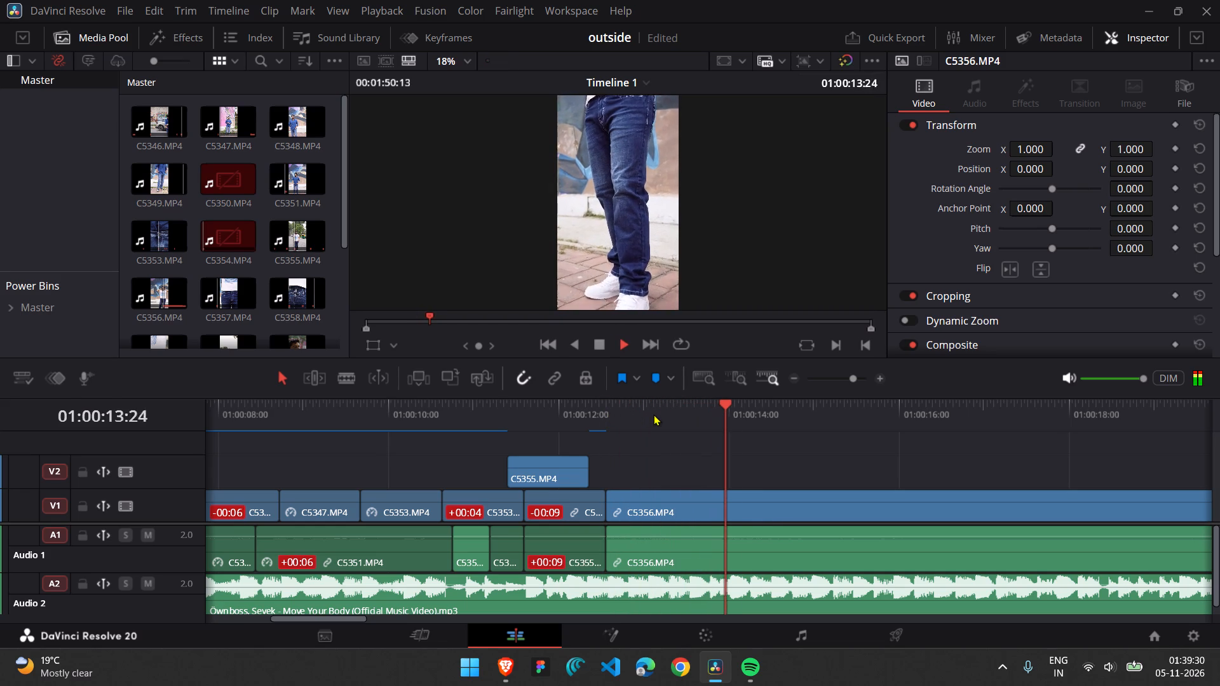
key("space")
key("space")
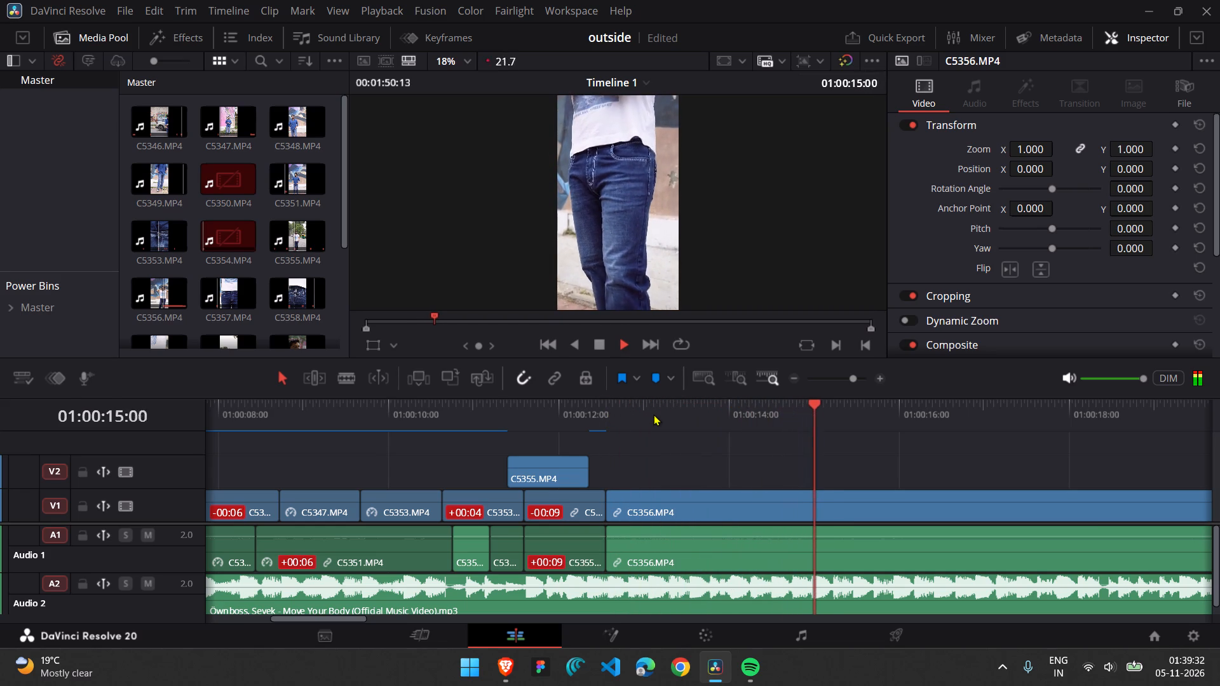
key("space")
Split the C5356.MP4 video clip on V1 at 01:00:14:09 and delete the part before the cut.
left_click(743, 423)
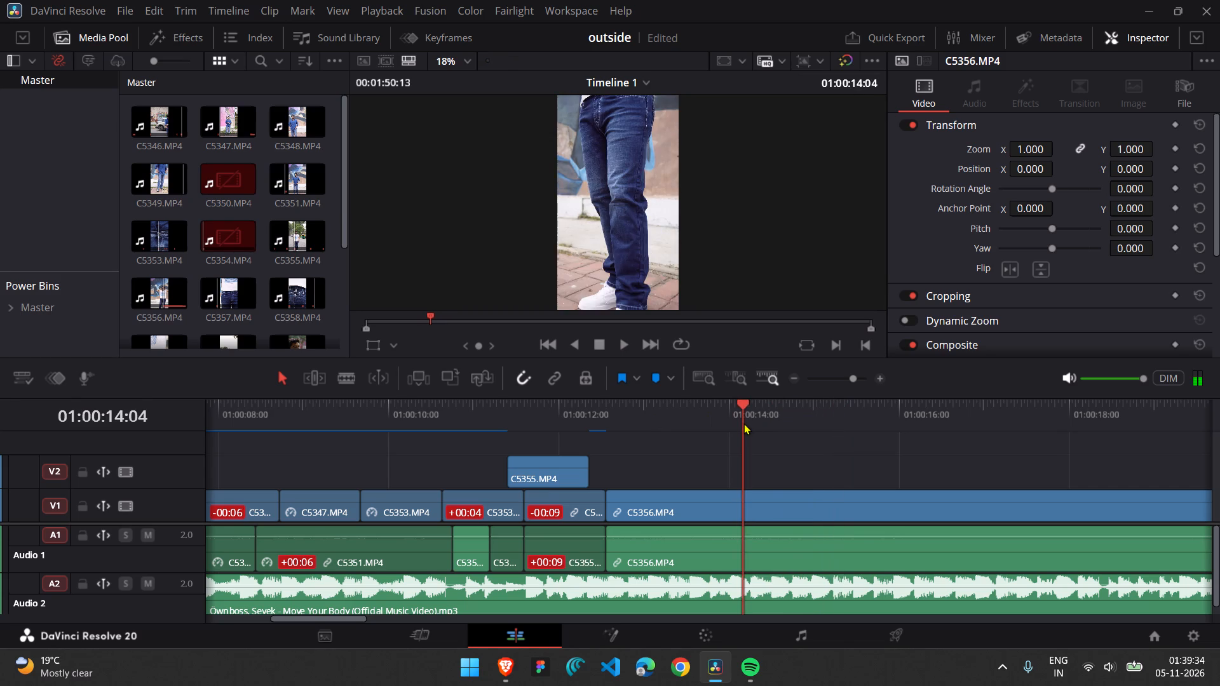
key("space")
key("space")
left_click(761, 420)
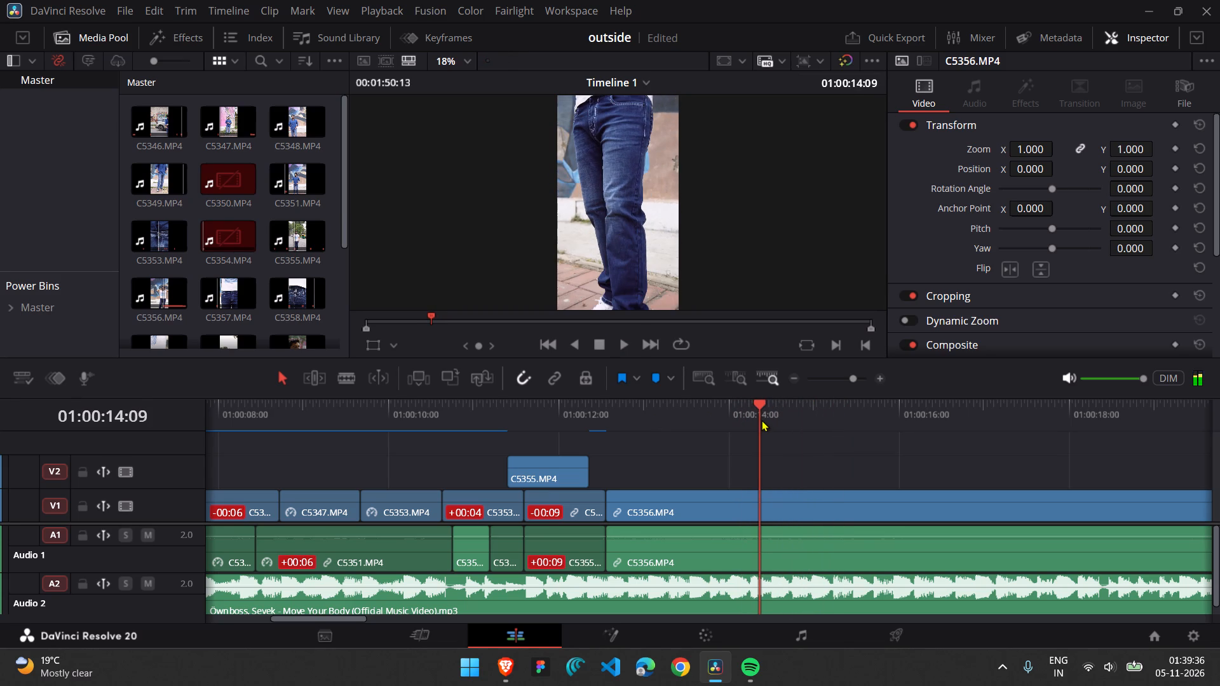
left_click(735, 511)
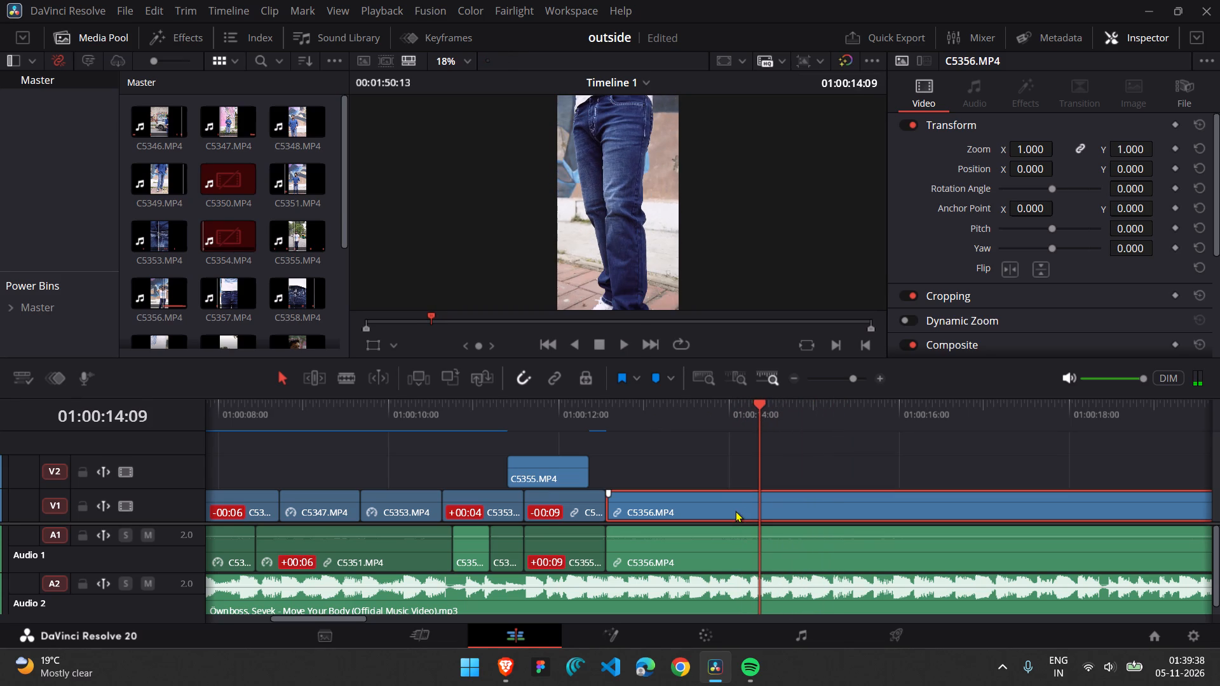
key("ctrl+b")
key("BackSpace")
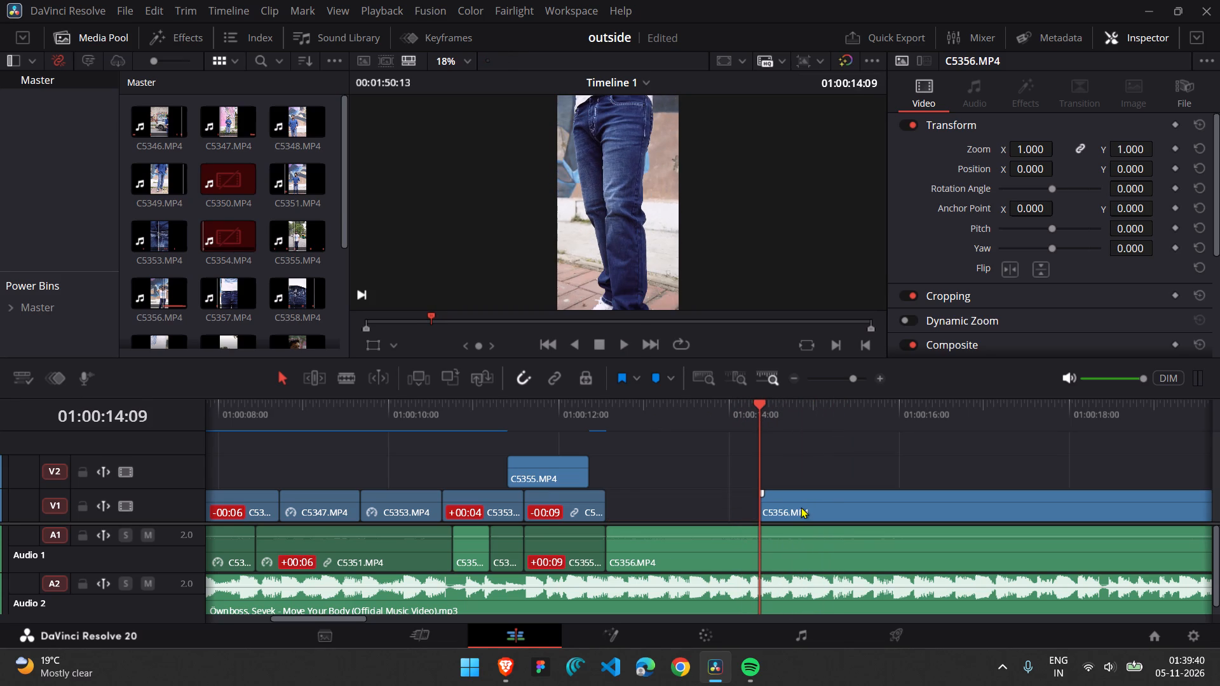
Move the remaining C5356.MP4 video clip earlier on V1 so it butts against the preceding clip at 01:00:12:14.
left_click_drag(801, 507, 649, 518)
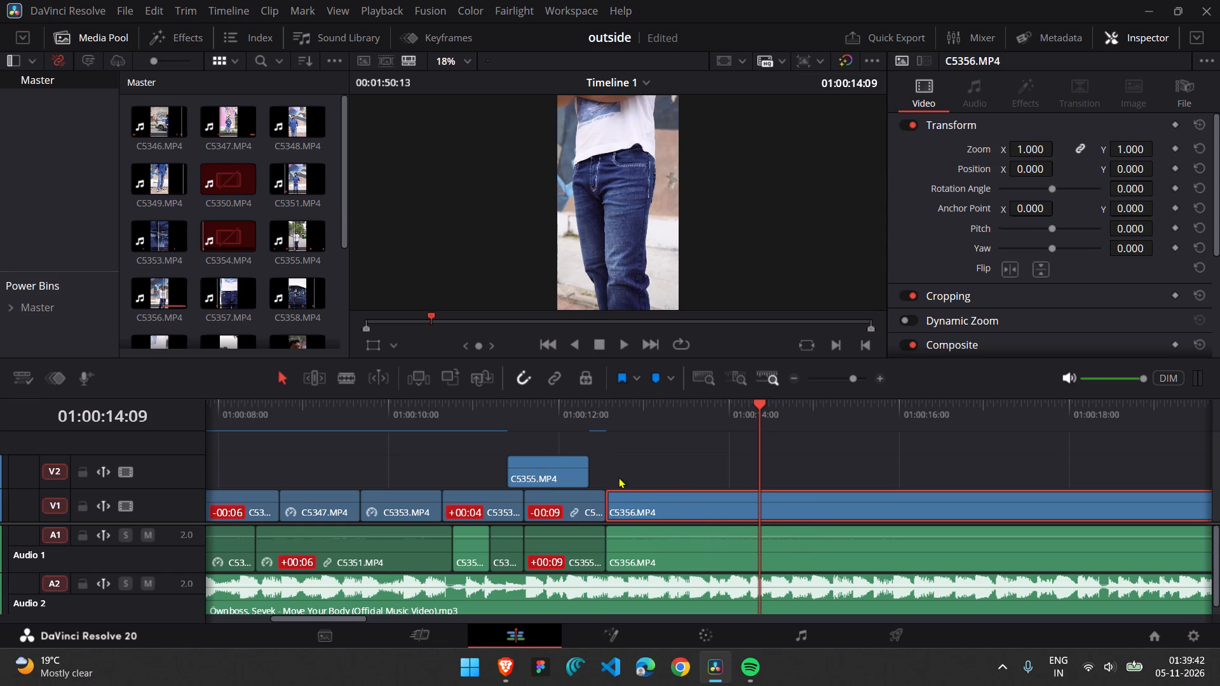
Play back the moved C5356.MP4 clip repeatedly from 01:00:12:14 to check its new starting point against the music.
left_click(605, 427)
key("space")
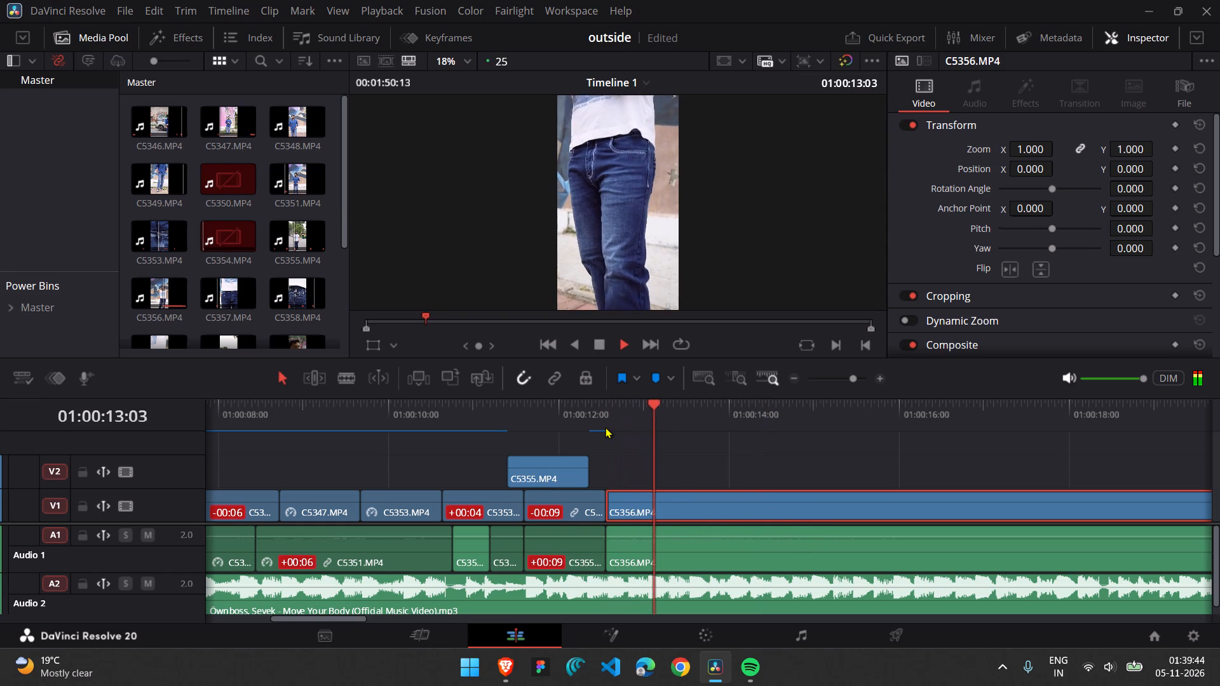
key("space")
left_click(605, 427)
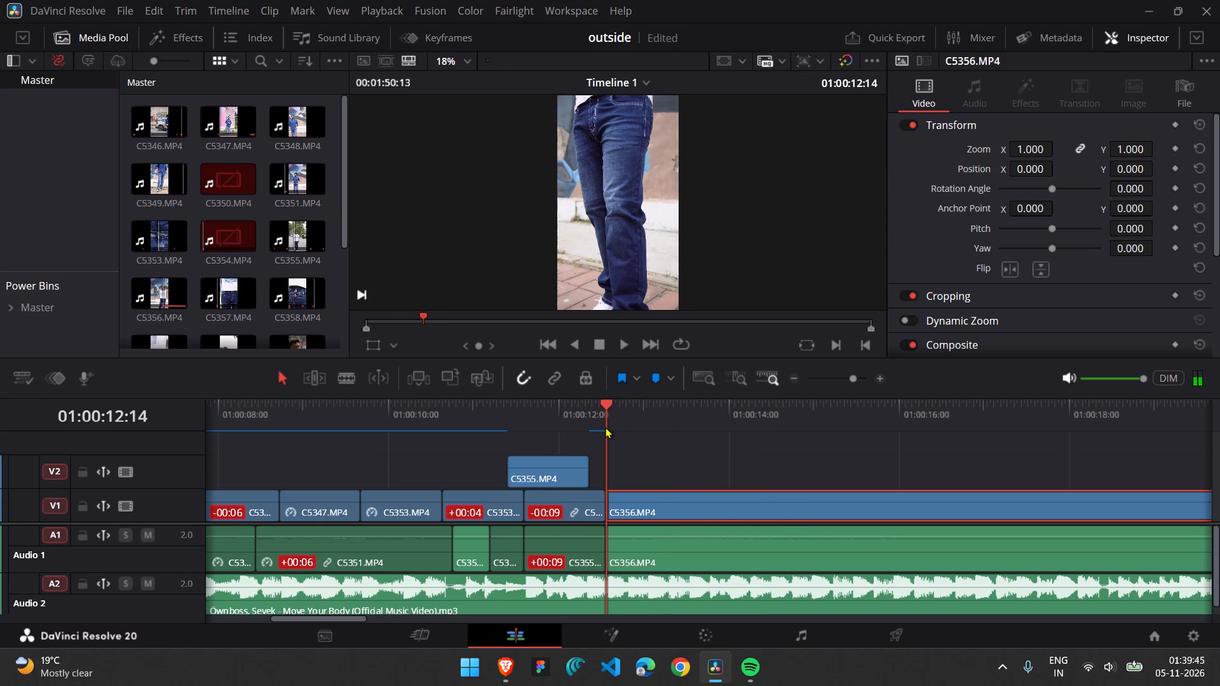
key("space")
key("space")
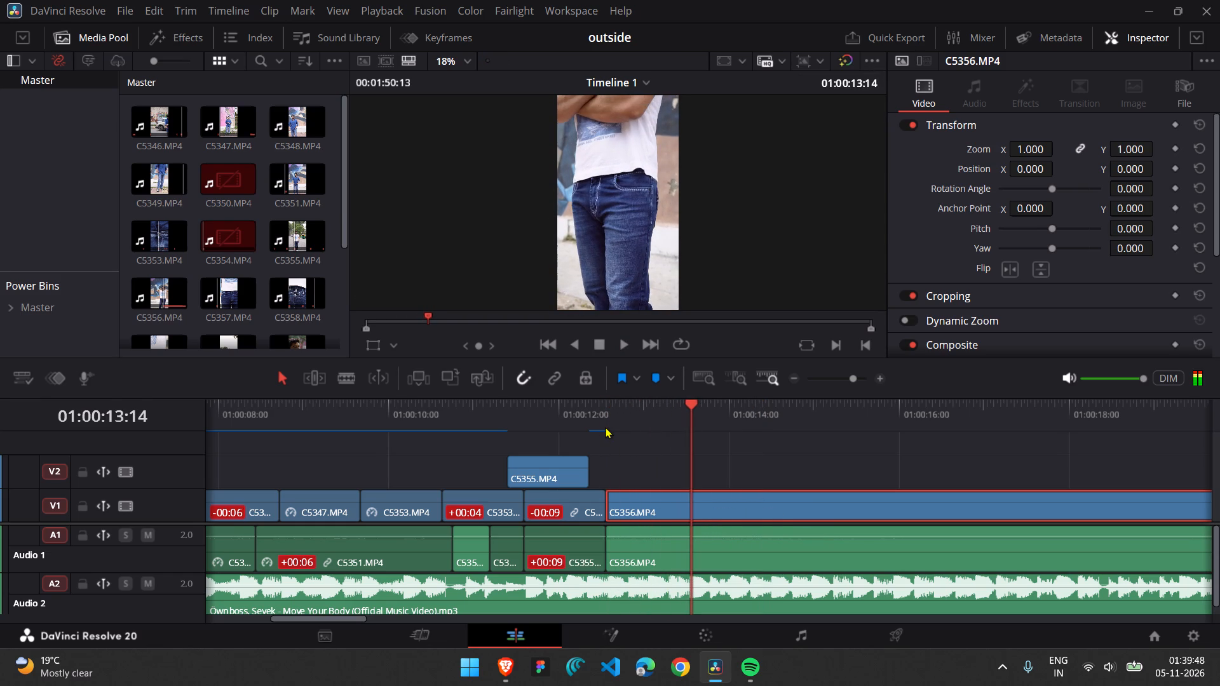
left_click(605, 427)
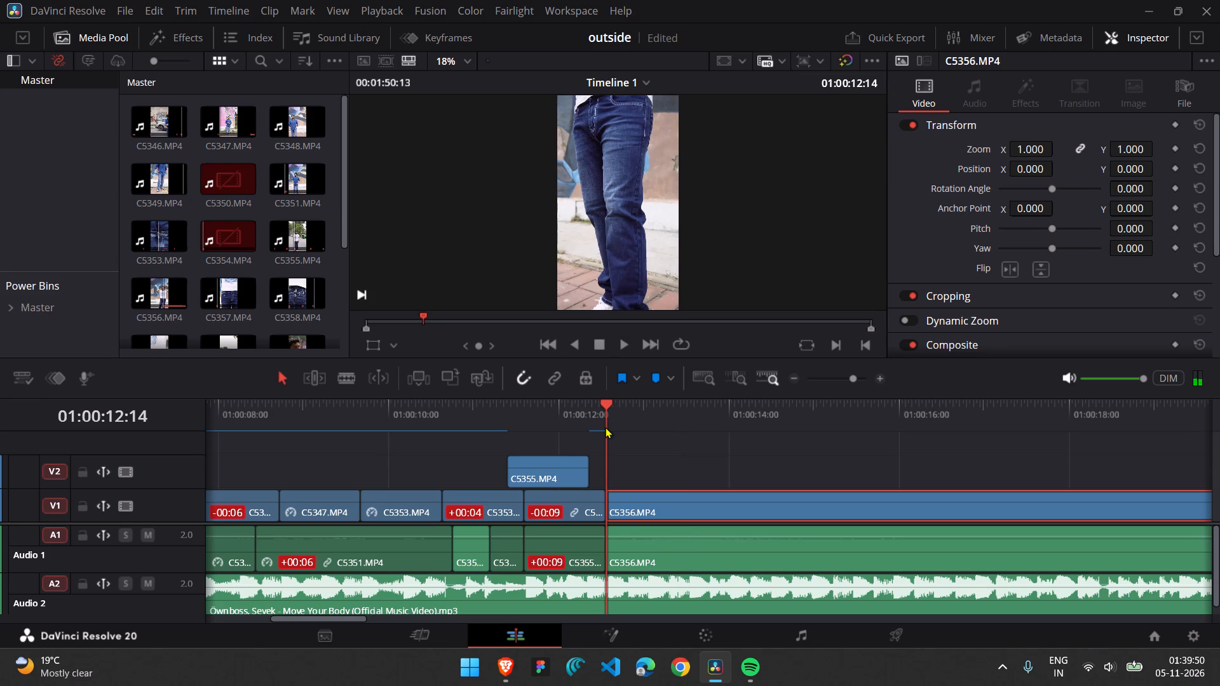
key("space")
key("space")
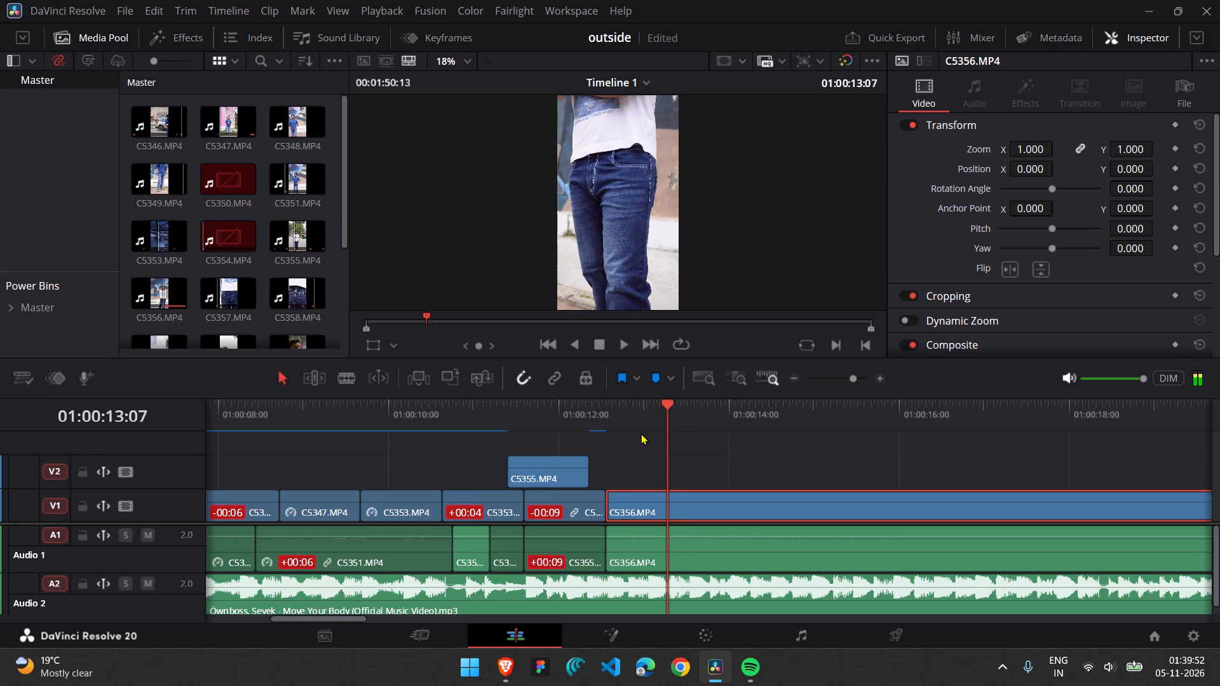
left_click(640, 433)
left_click(640, 433)
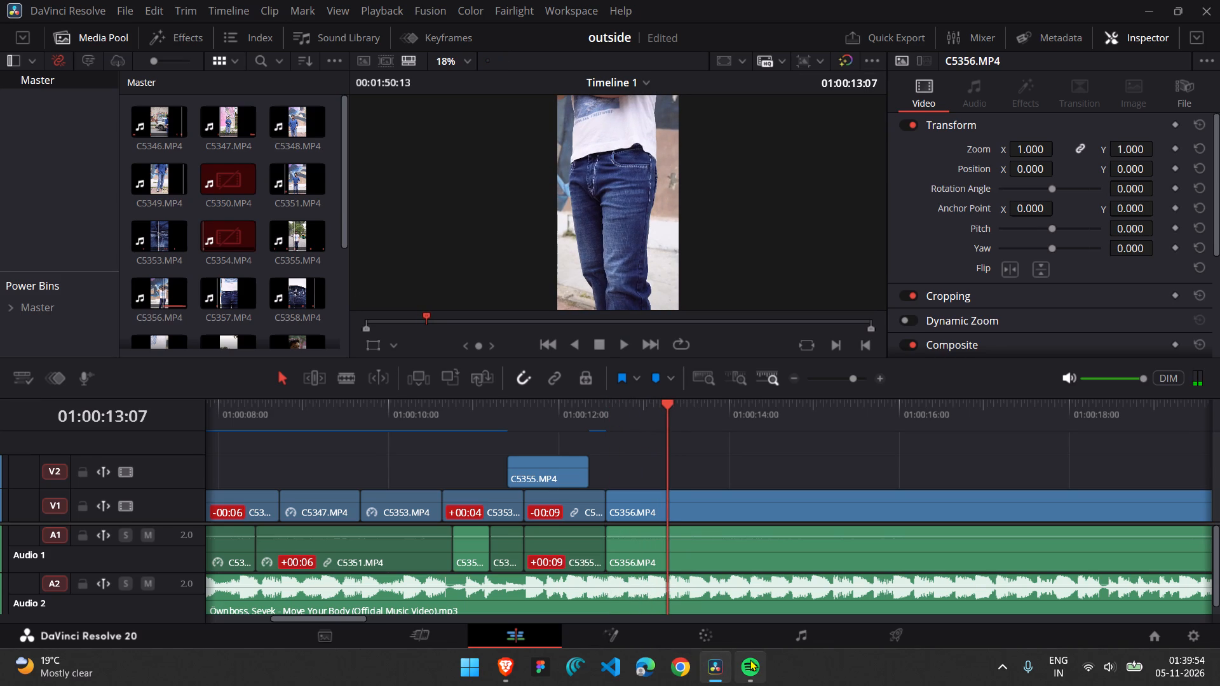
Switch to Spotify, toggle playback of Wonder Boy and return to the DaVinci Resolve timeline.
left_click(750, 659)
key("space")
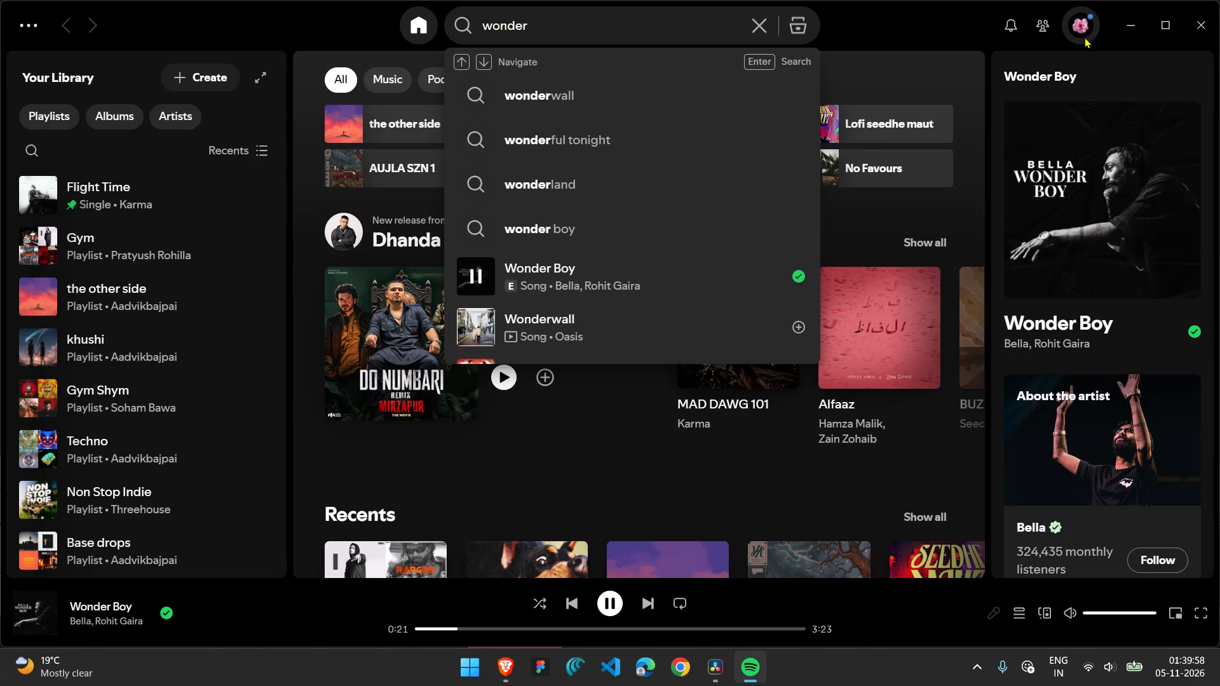
left_click(1140, 21)
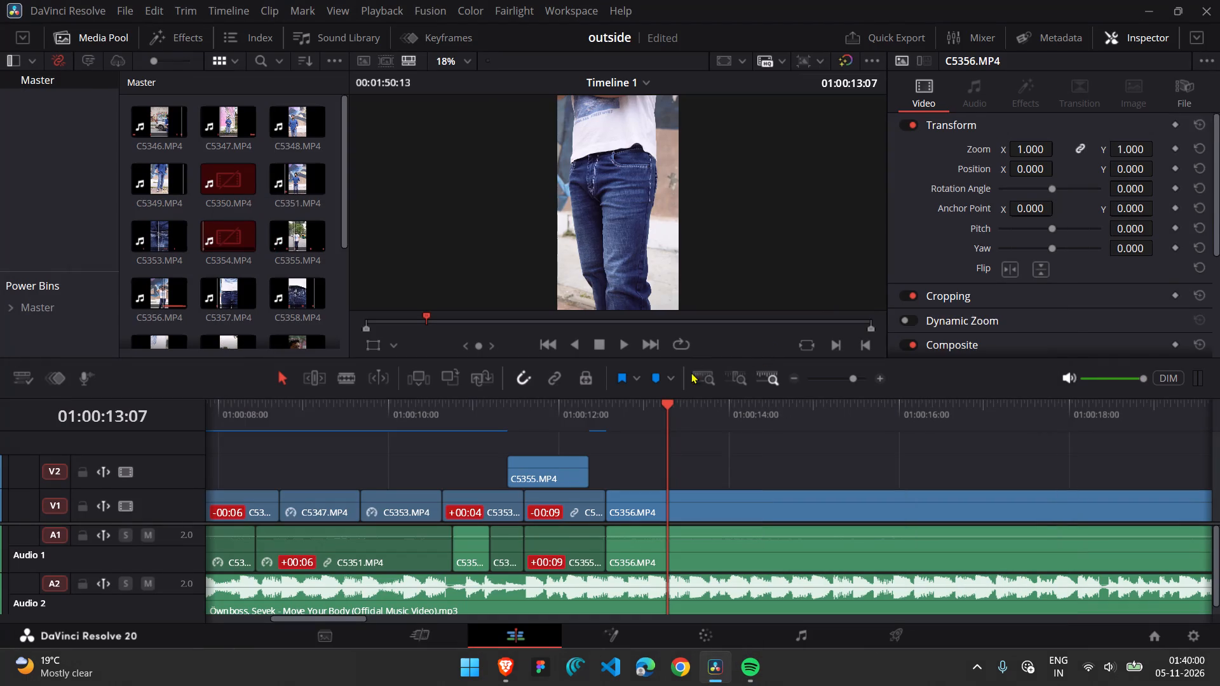
Review the transition into the C5356.MP4 clip by playing from 01:00:12:14 and from the C5353.MP4 clip before it.
left_click(628, 417)
left_click(610, 416)
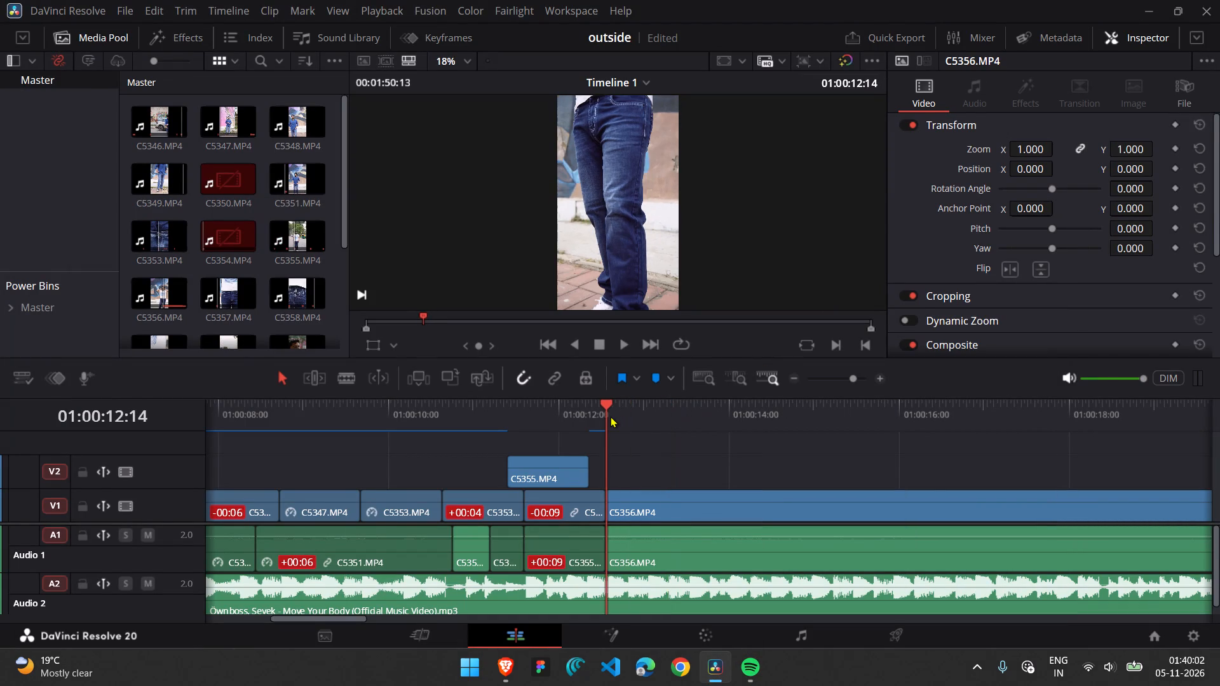
key("space")
key("space")
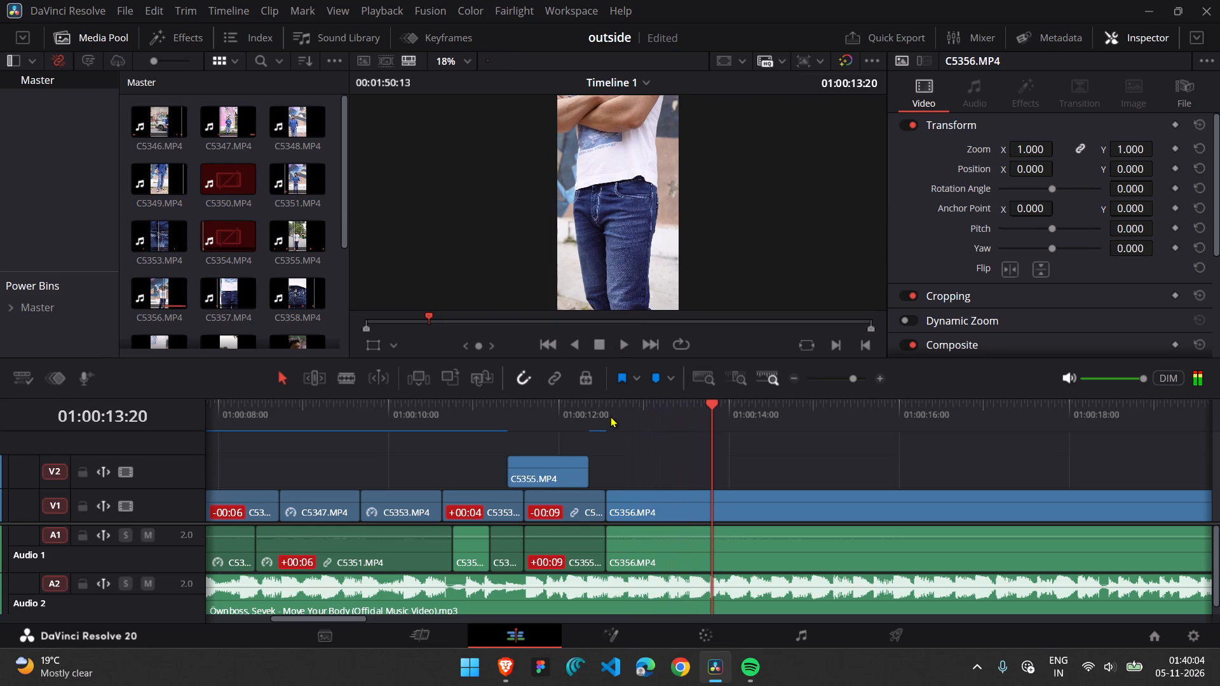
left_click(461, 414)
key("space")
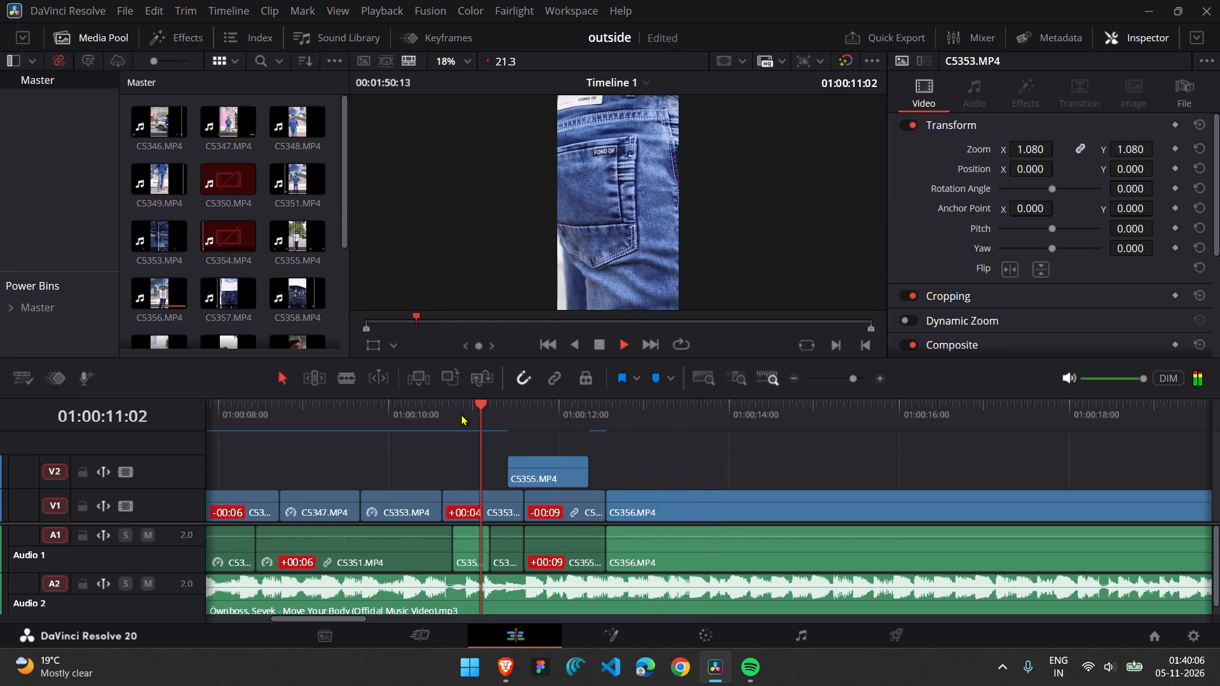
key("space")
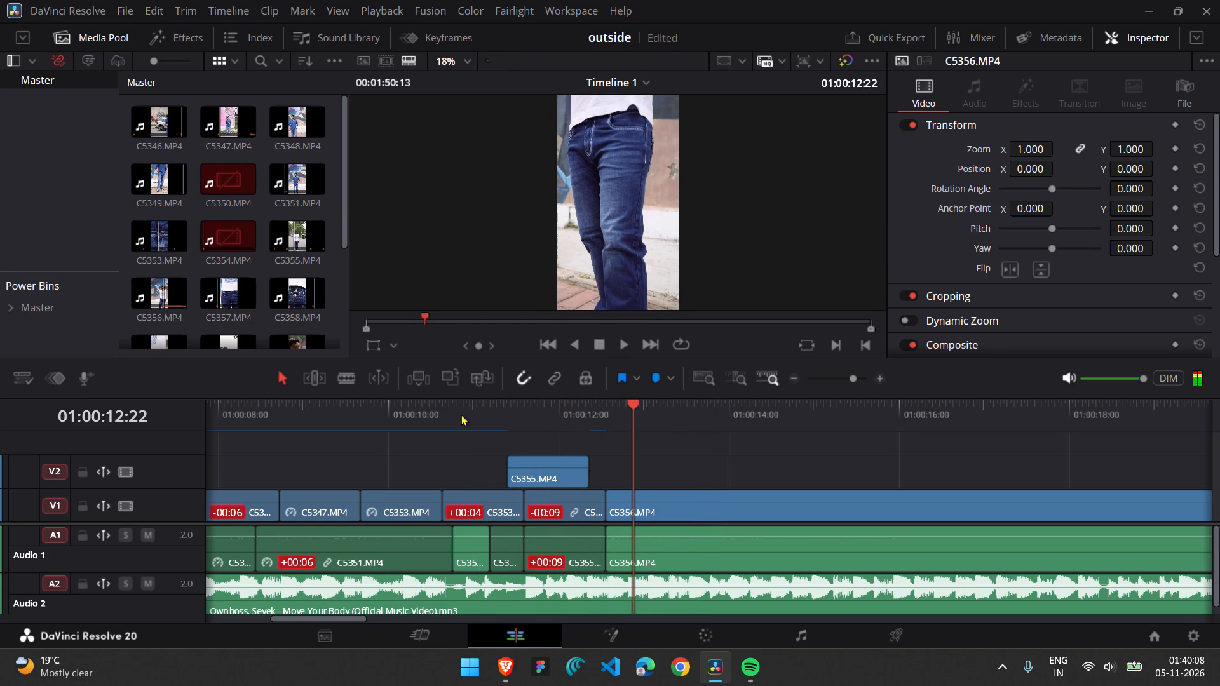
left_click(607, 407)
key("space")
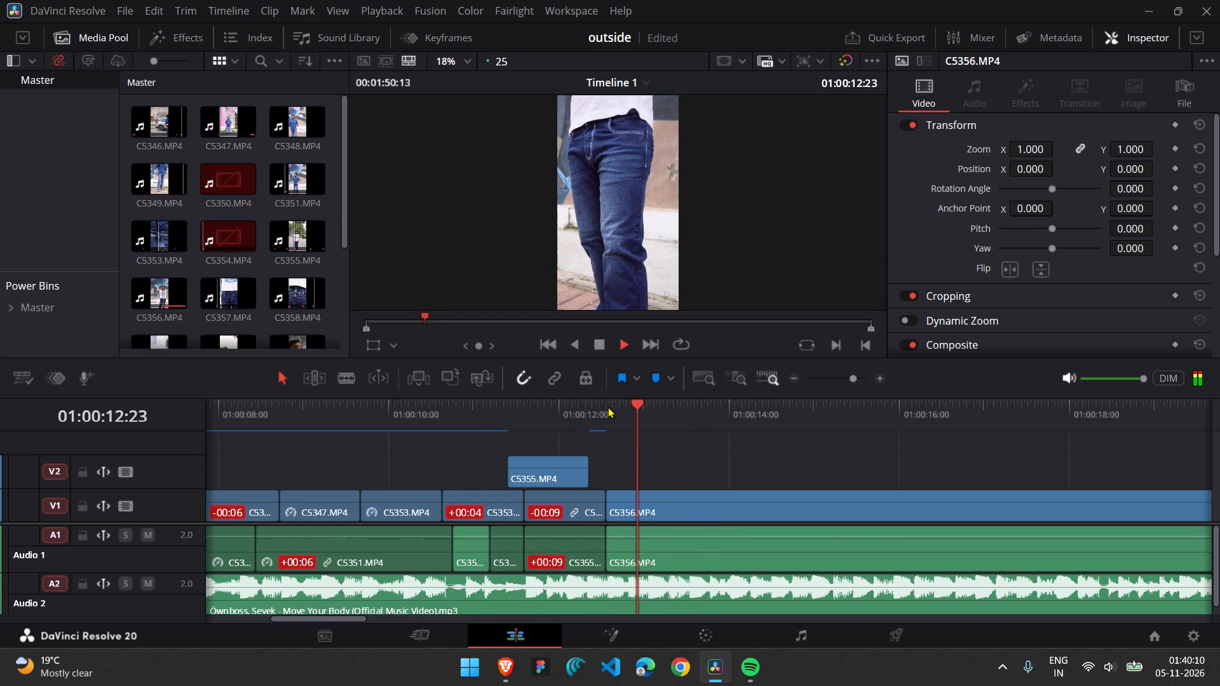
key("space")
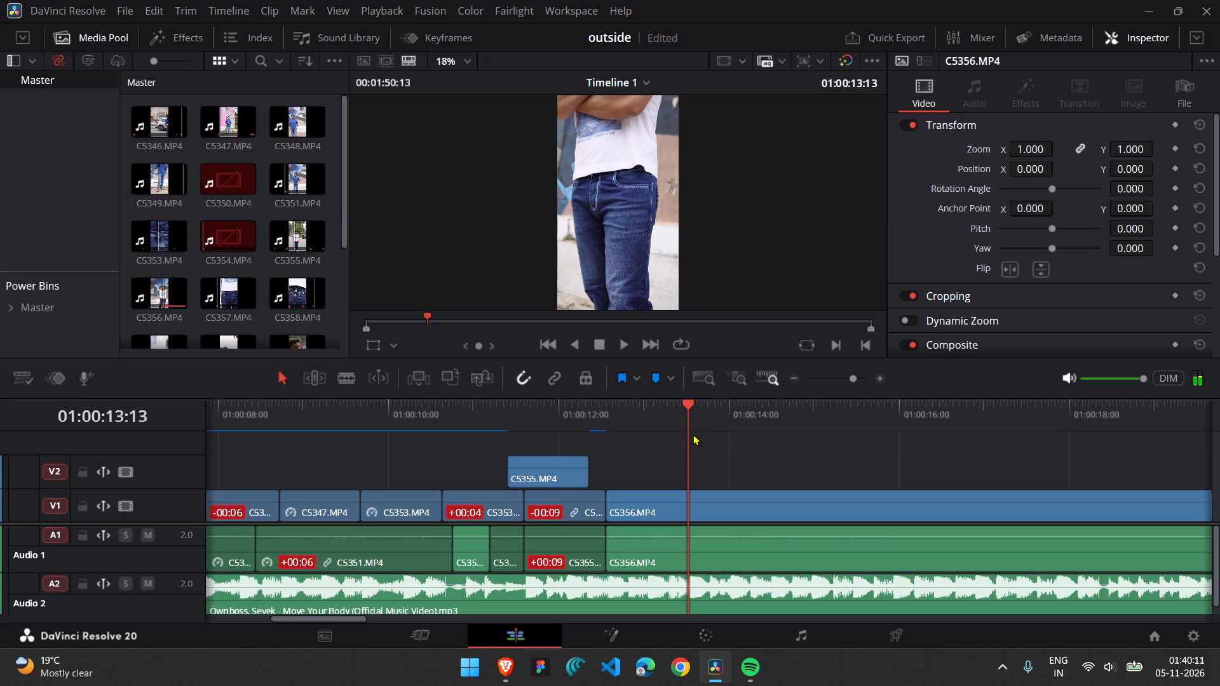
Split the C5356.MP4 video clip on V1 at 01:00:13:12 and delete the part after the cut.
key("Left")
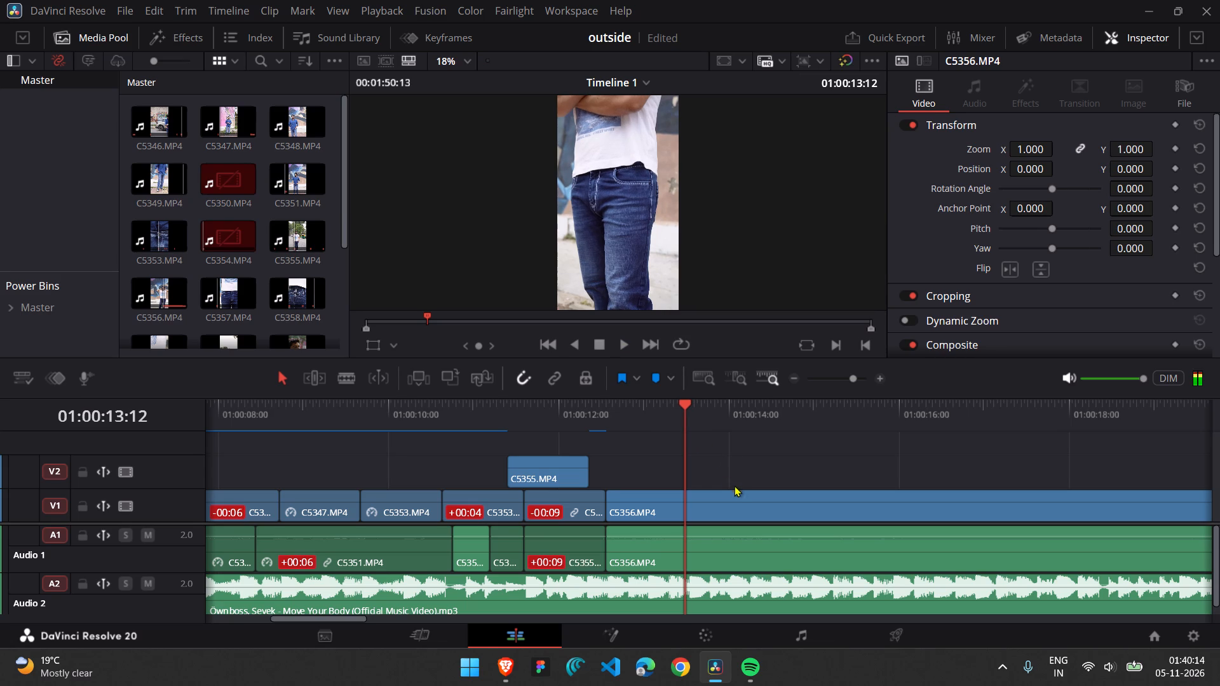
left_click(735, 502)
key("ctrl+b")
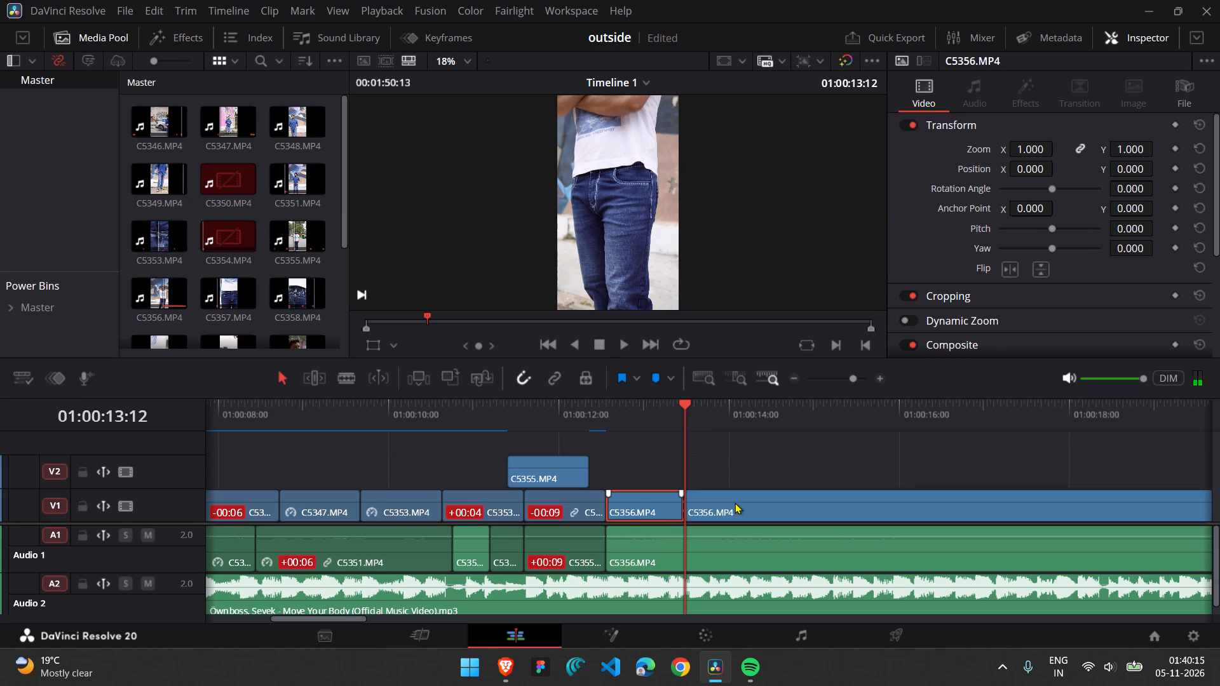
left_click(735, 502)
key("BackSpace")
Slow the trimmed C5356.MP4 video clip on V1 to a speed of 59.00 without rippling the timeline.
left_click(621, 431)
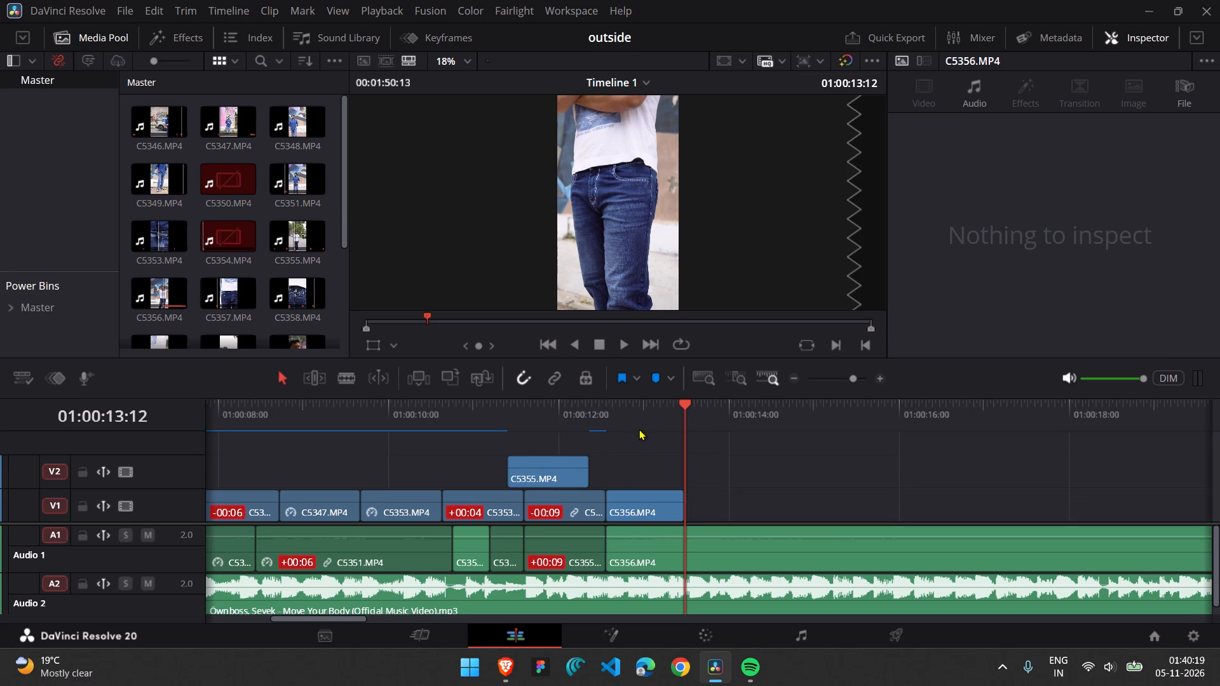
left_click(617, 420)
left_click(659, 506)
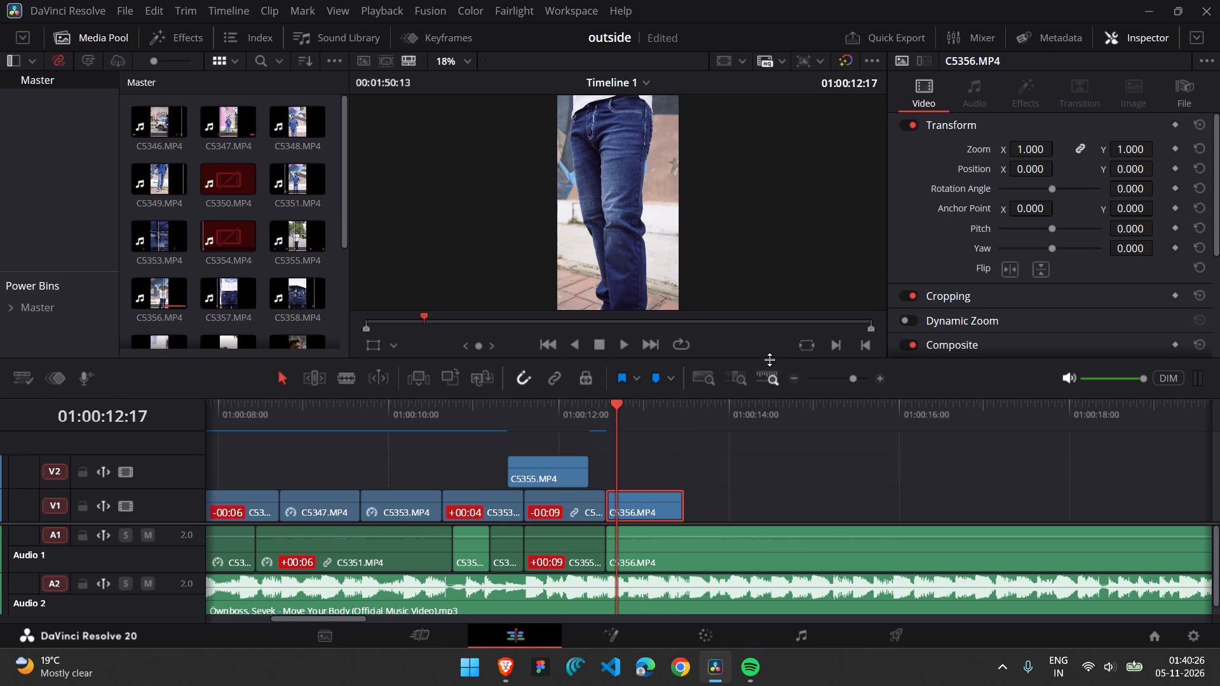
scroll(948, 321, "down", 1)
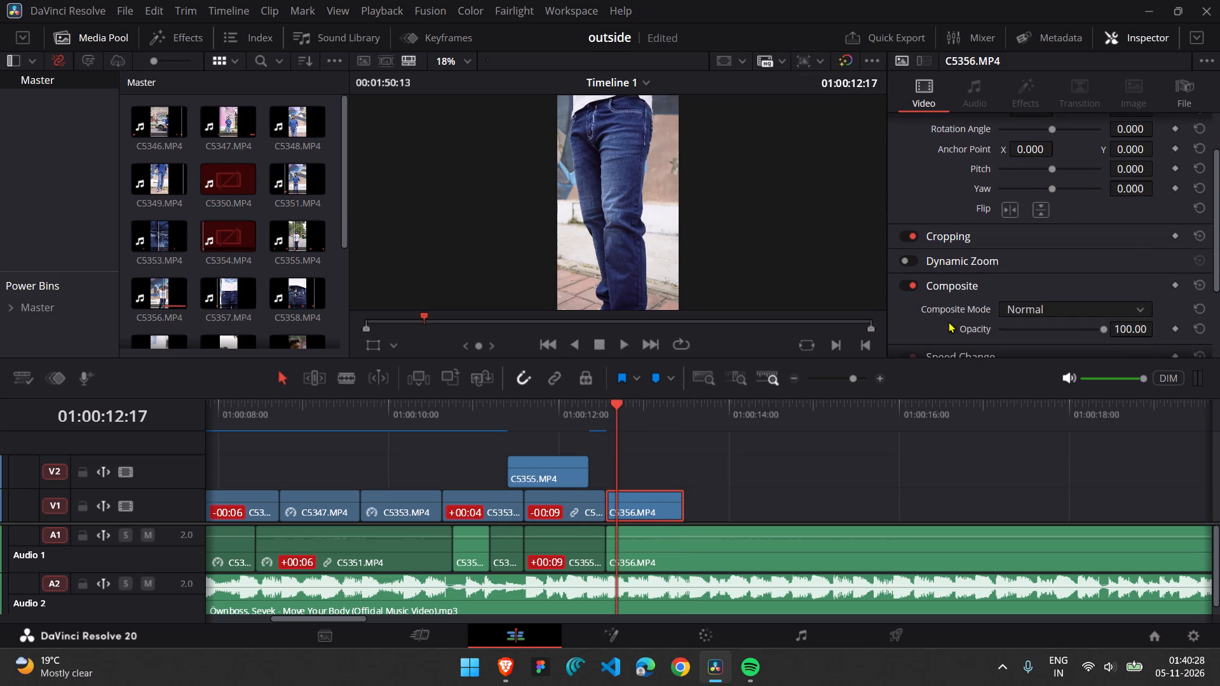
scroll(945, 283, "down", 1)
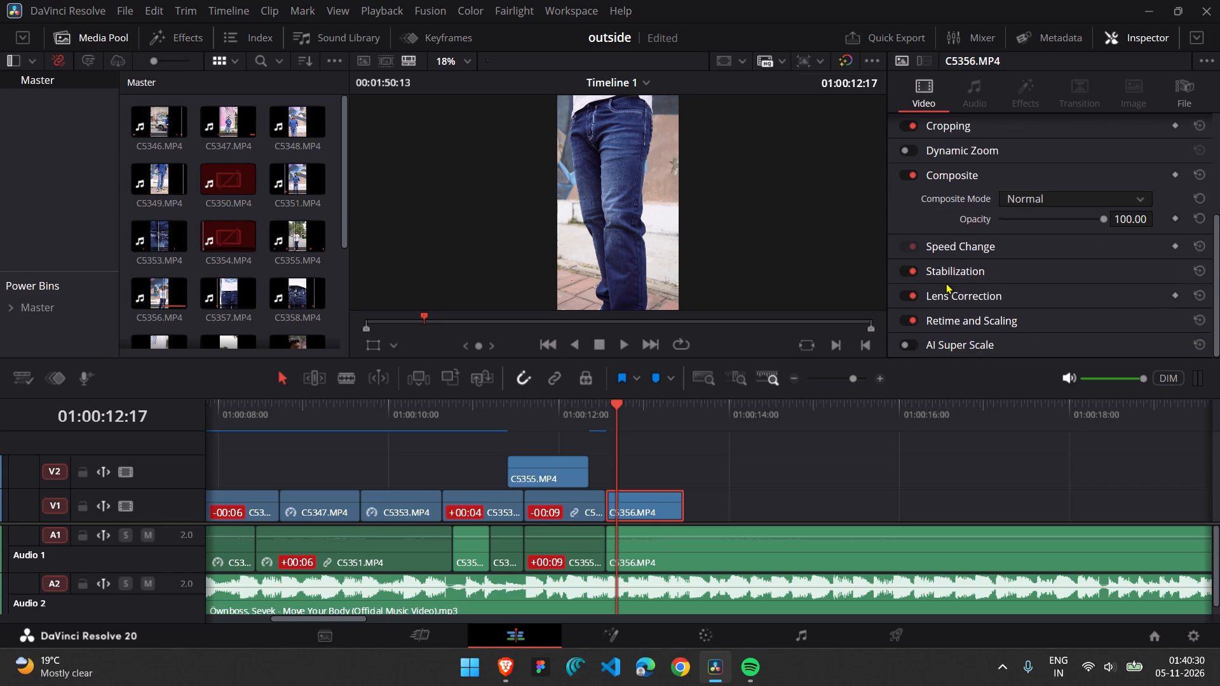
left_click(963, 251)
left_click_drag(1042, 309, 948, 315)
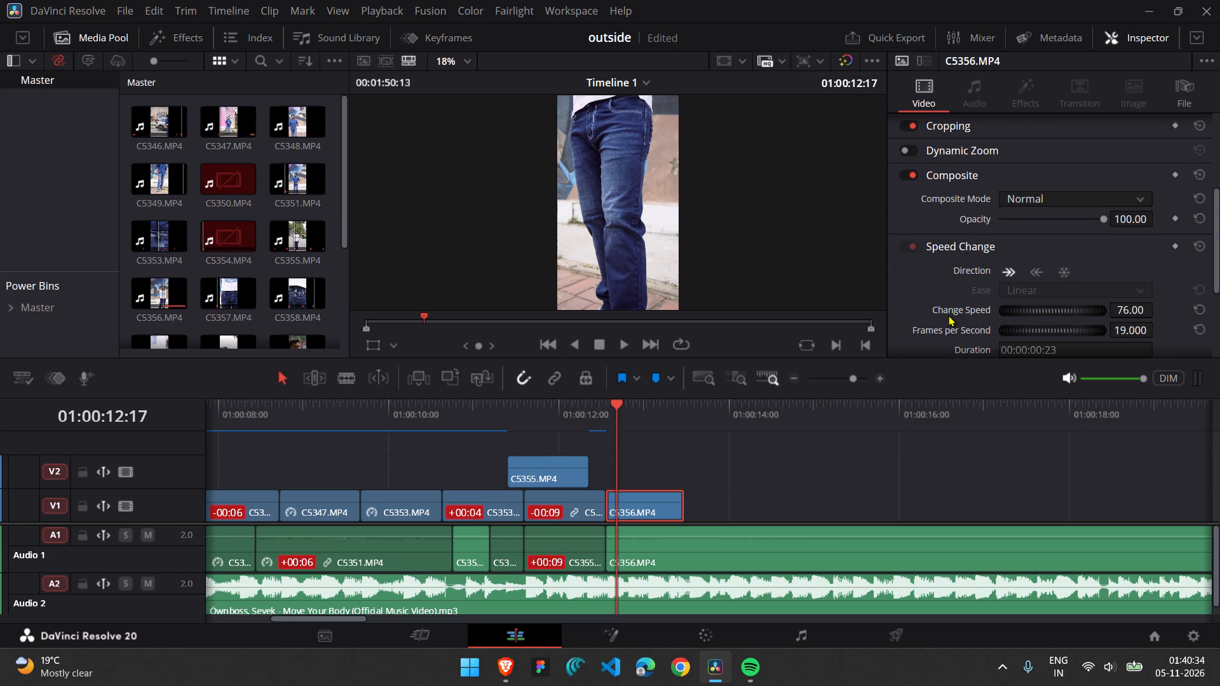
left_click_drag(948, 315, 930, 319)
scroll(1181, 281, "down", 1)
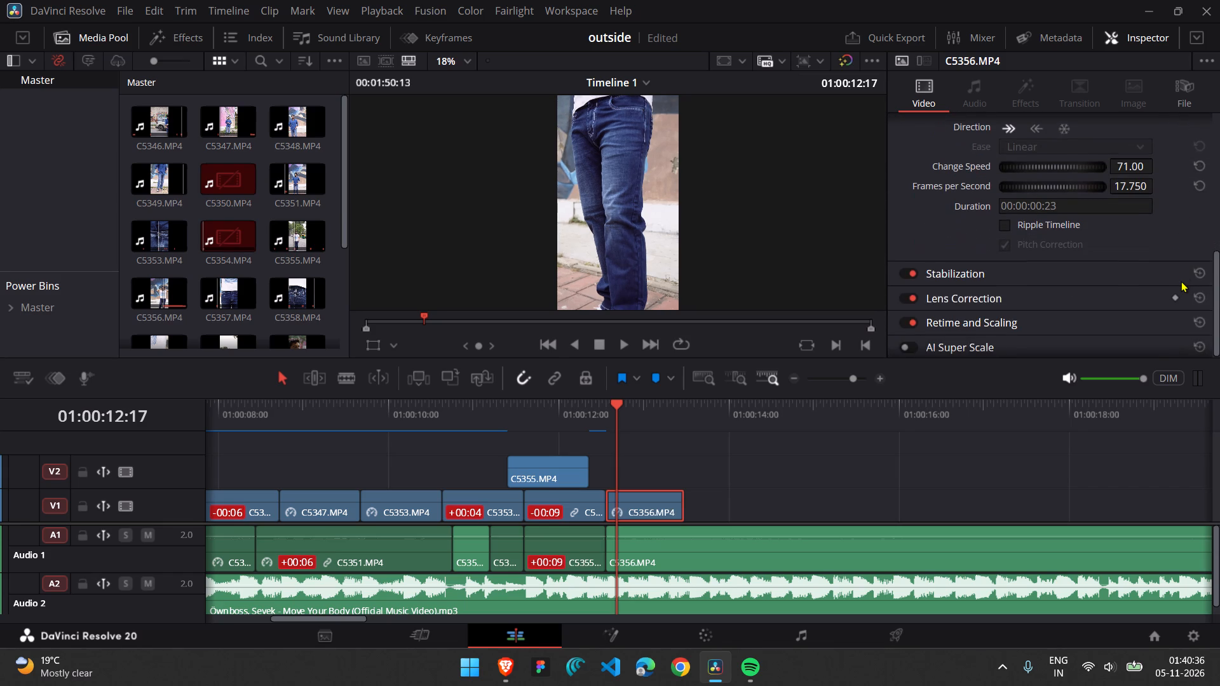
left_click_drag(1125, 169, 1112, 170)
left_click_drag(1112, 170, 1115, 170)
Set the retime process of the C5356.MP4 clip to Optical Flow.
scroll(1110, 247, "down", 1)
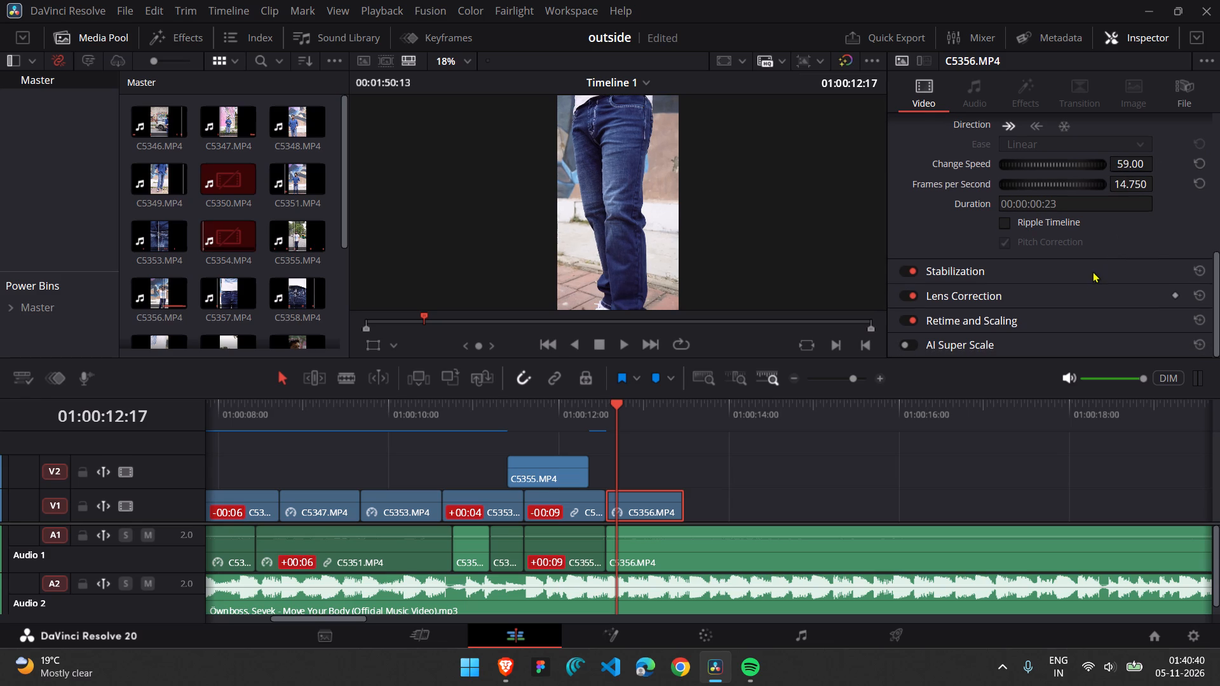
left_click(1053, 321)
left_click(1049, 342)
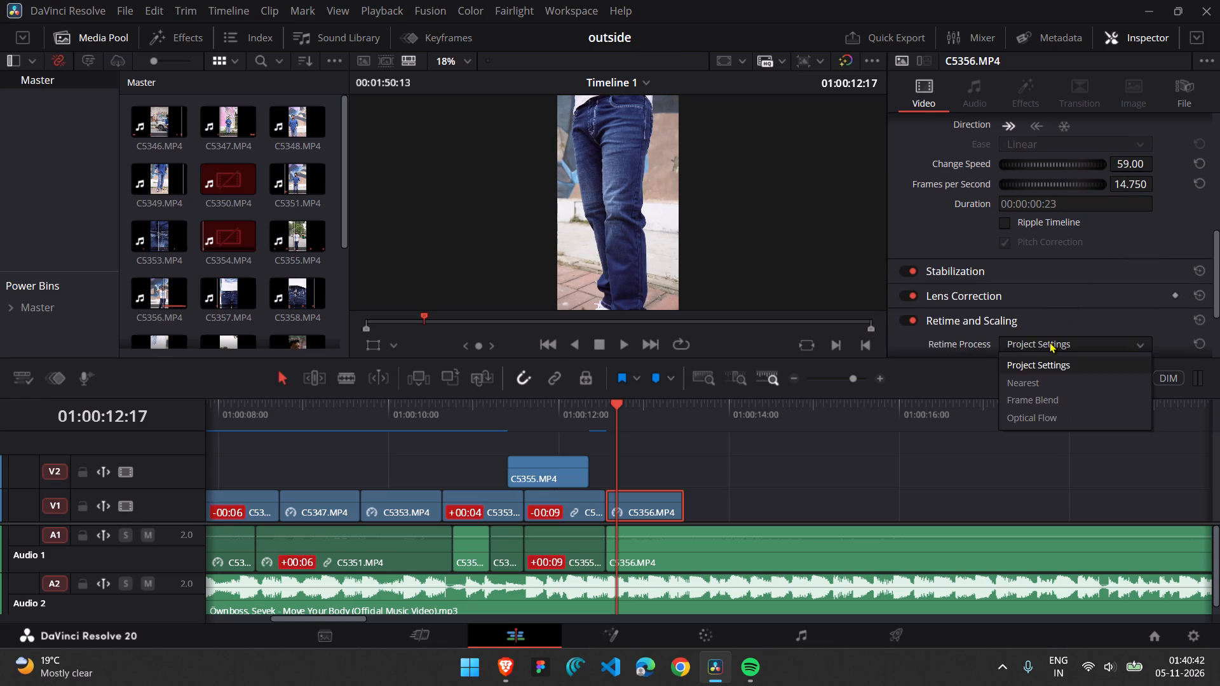
left_click(1034, 414)
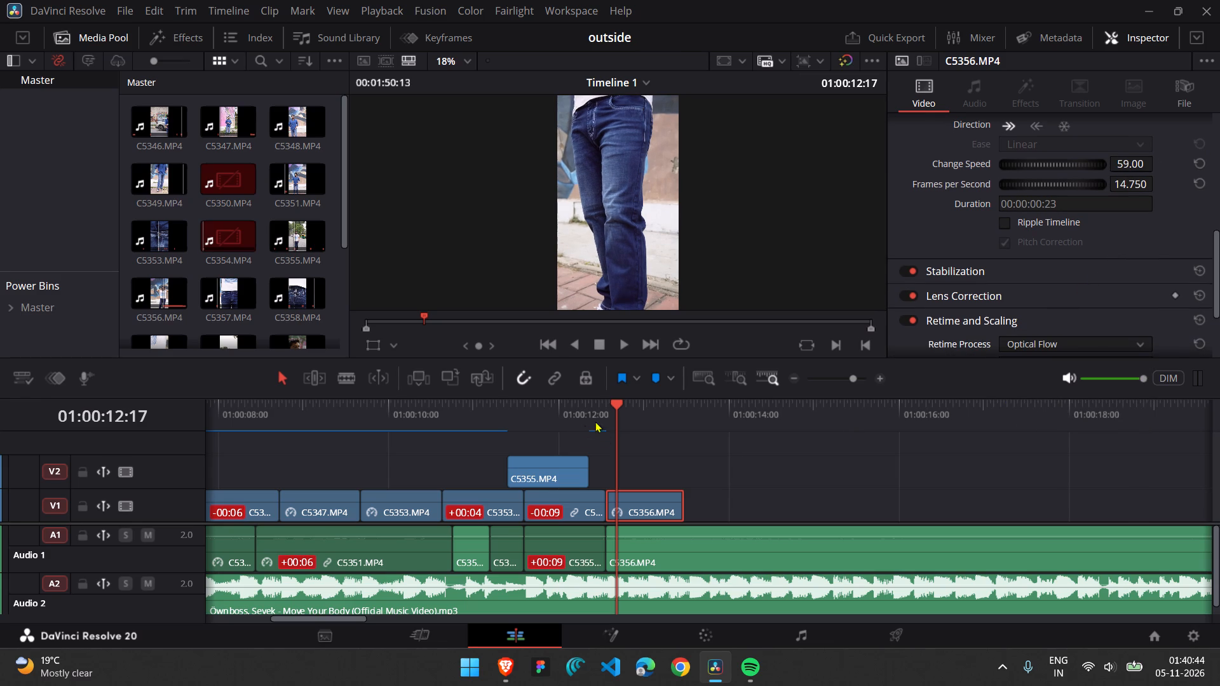
Play back the slowed C5356.MP4 clip twice from its start to check the motion against the music.
left_click(607, 418)
key("space")
key("space")
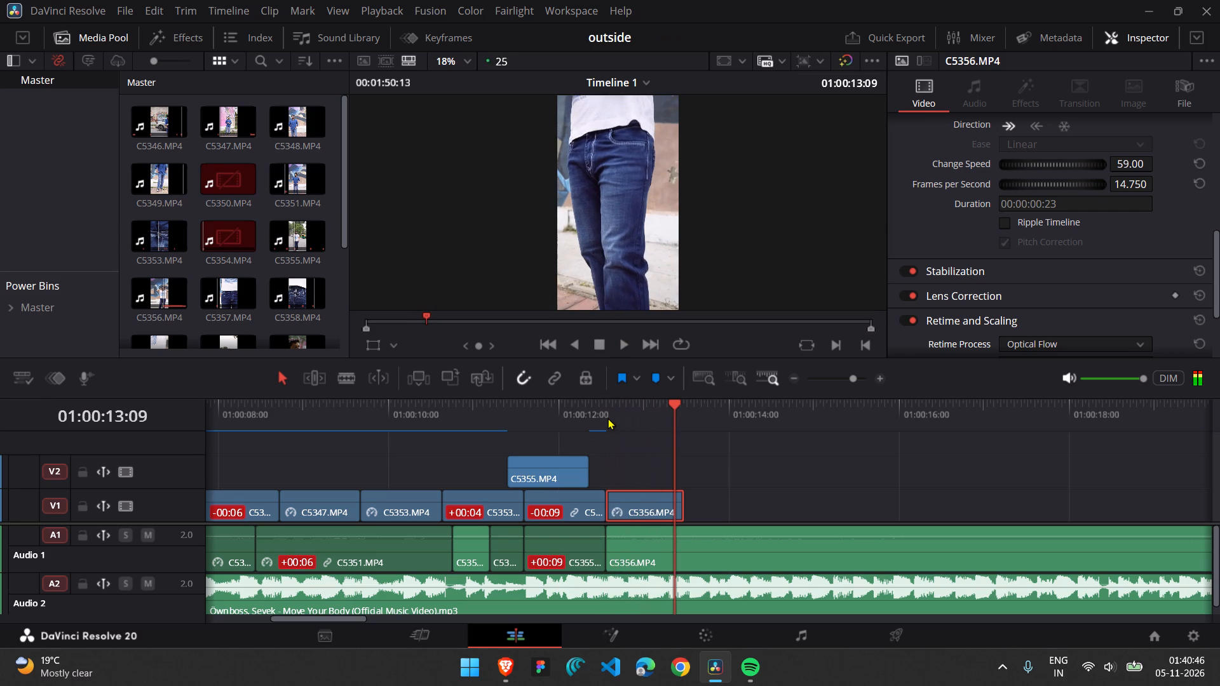
left_click(607, 418)
key("space")
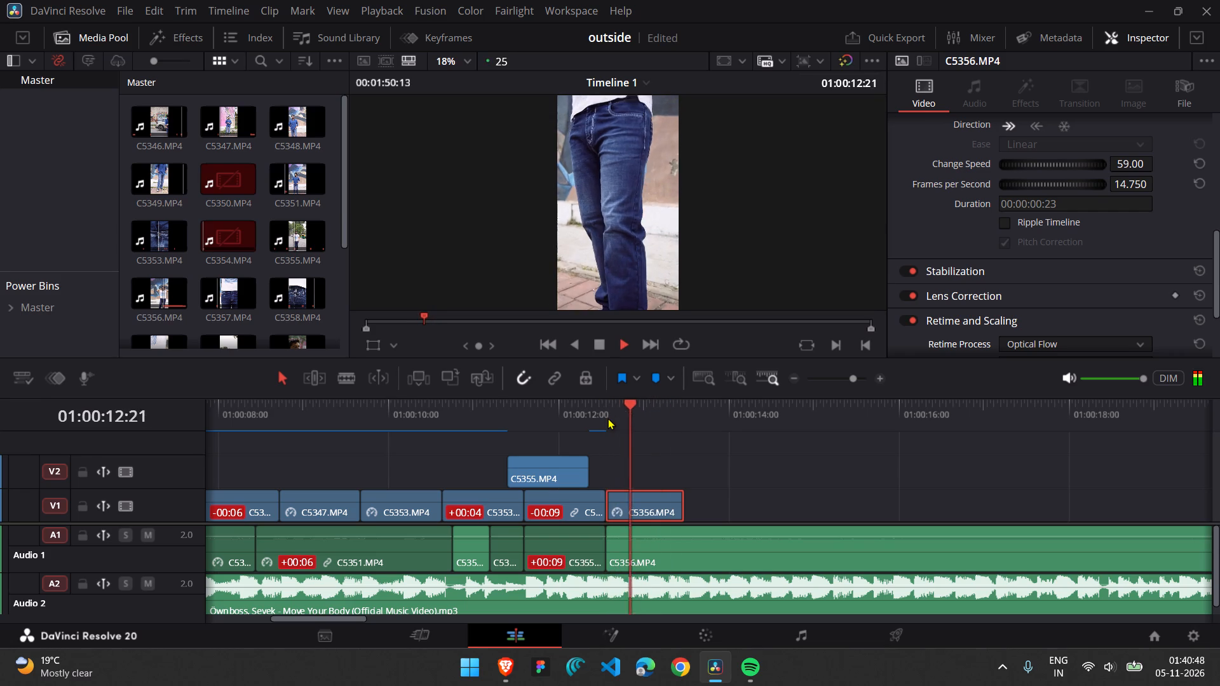
key("space")
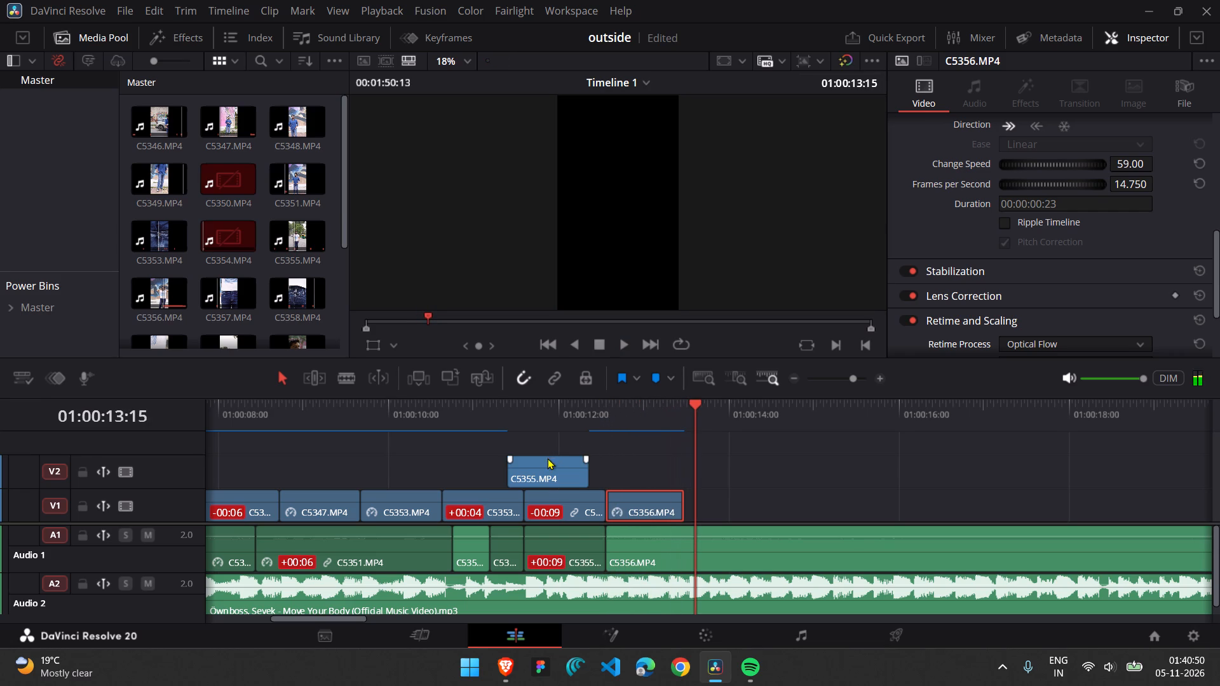
Move the C5355.MP4 clip from V2 down to V1 so it butts against the end of C5356.MP4 at 01:00:13:12.
left_click_drag(551, 457, 729, 493)
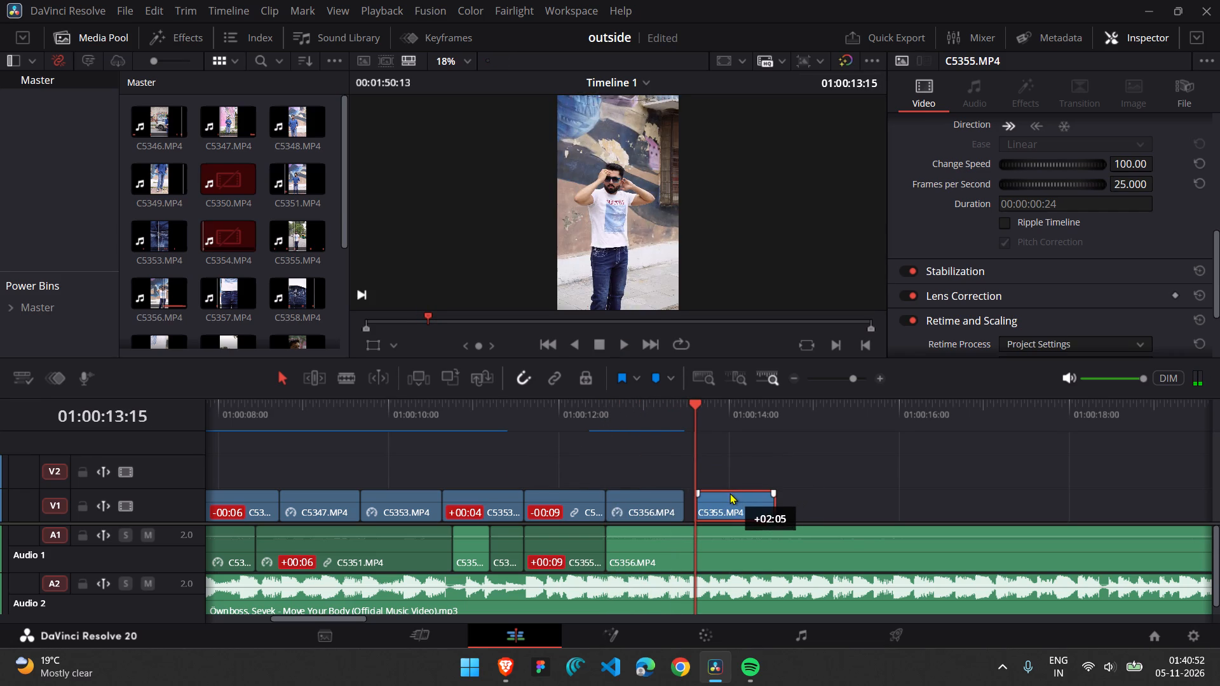
left_click_drag(729, 493, 724, 494)
Play the sequence from 01:00:11:20 through the moved C5355.MP4 clip to review the cuts.
left_click(543, 422)
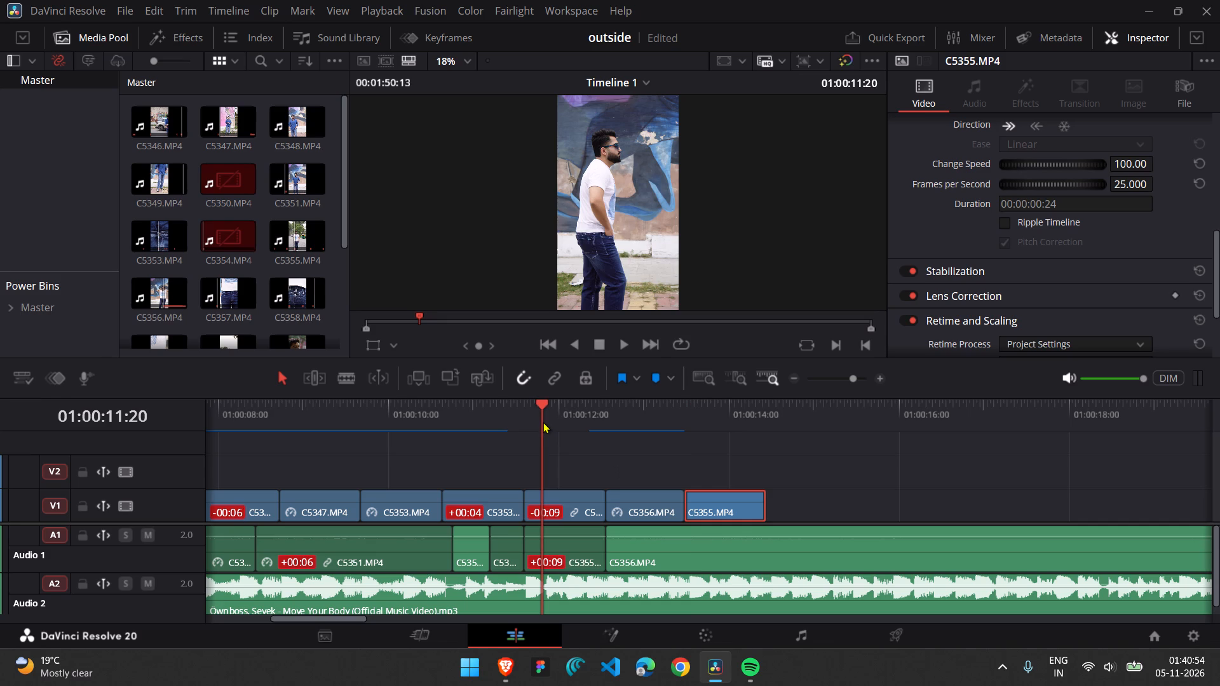
key("space")
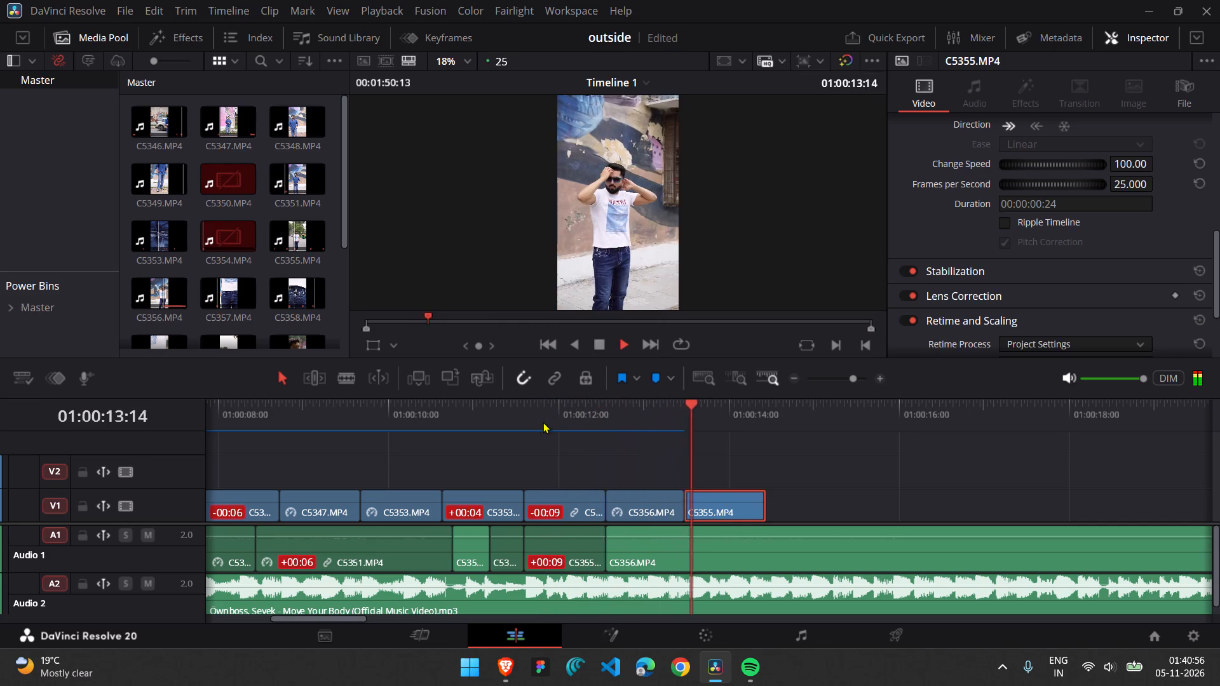
key("space")
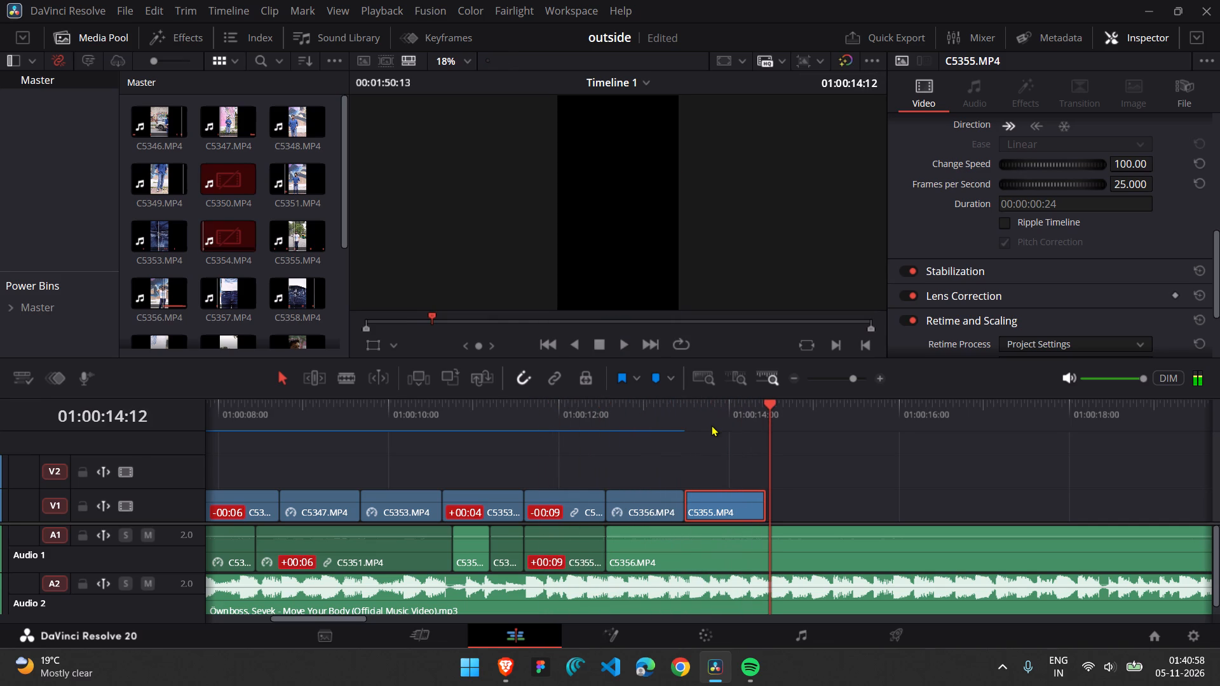
Reframe the C5355.MP4 clip at the end of V1 with zoom 1.300 and position X -5.000, Y 252.000.
left_click(712, 429)
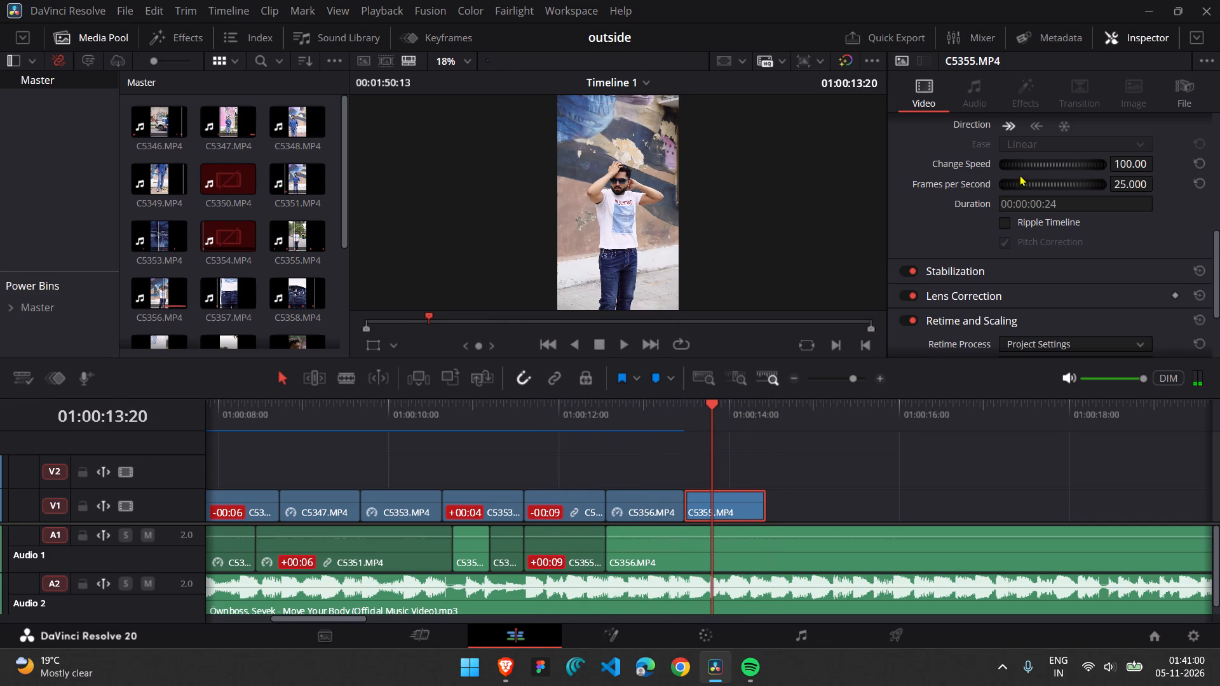
scroll(993, 231, "up", 3)
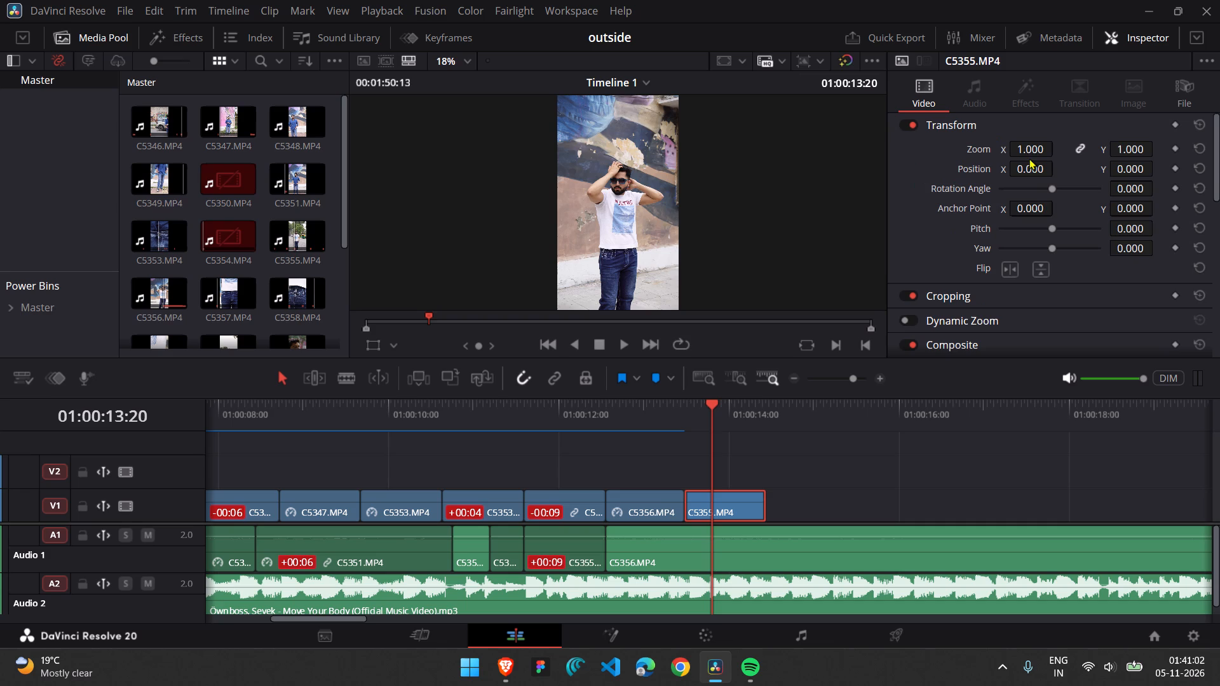
left_click_drag(1029, 151, 1052, 152)
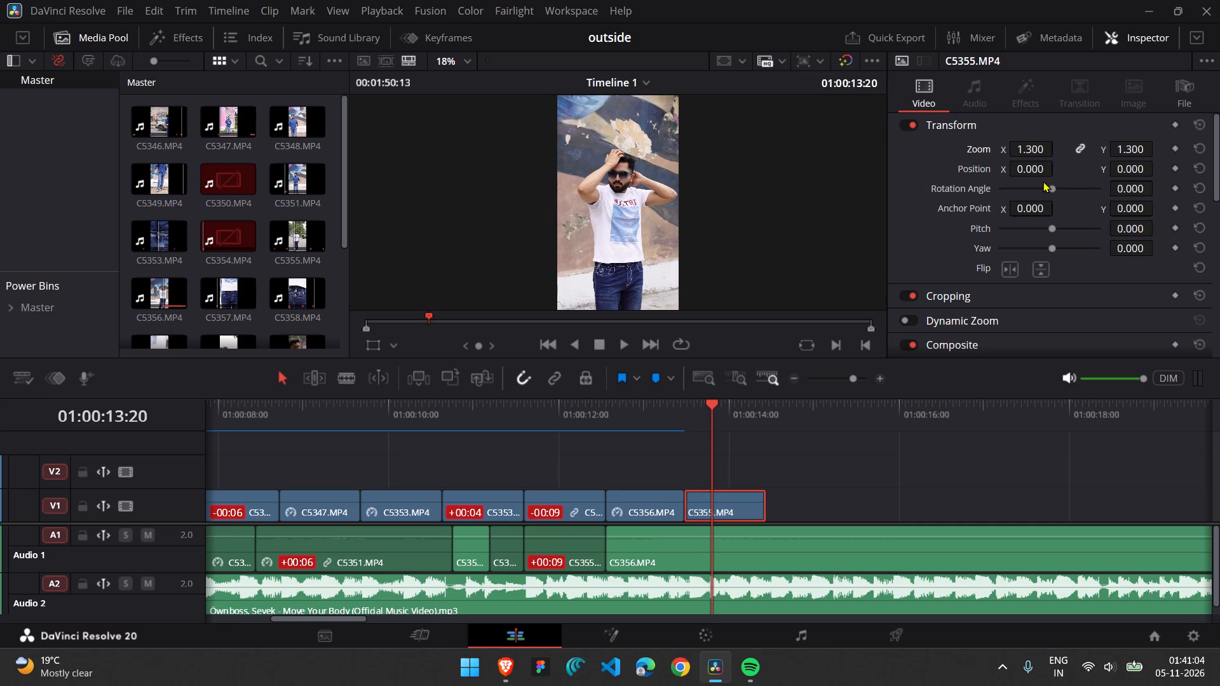
left_click(1033, 167)
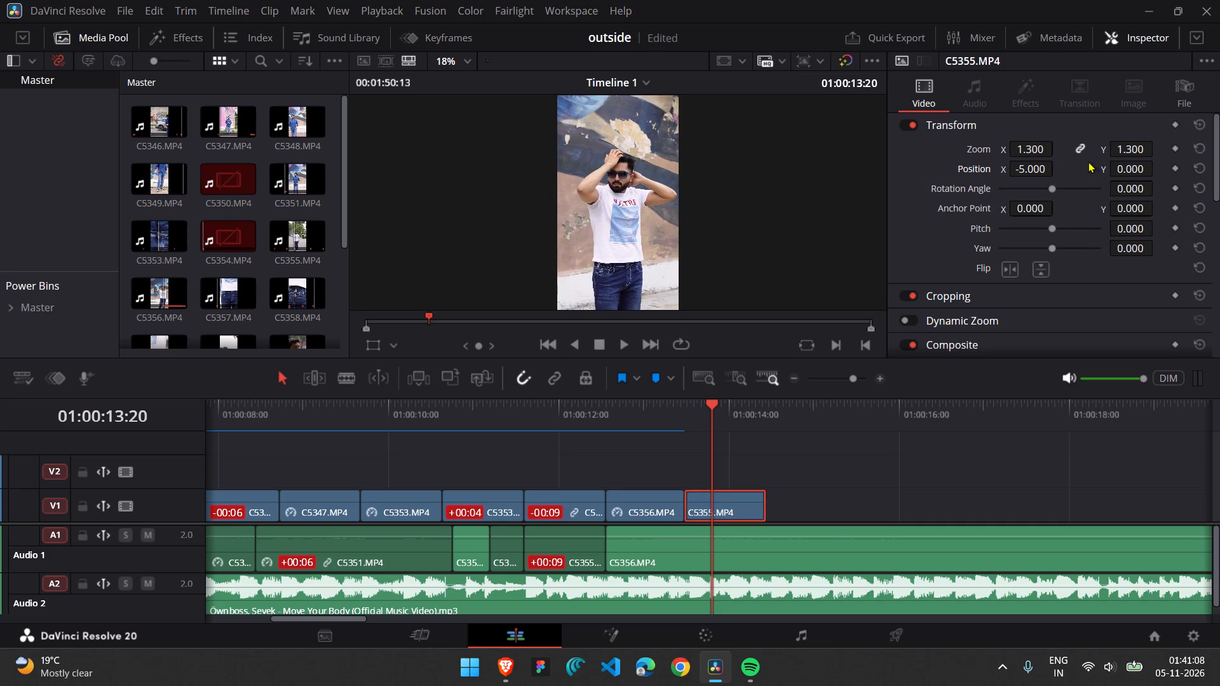
left_click_drag(1120, 170, 1219, 171)
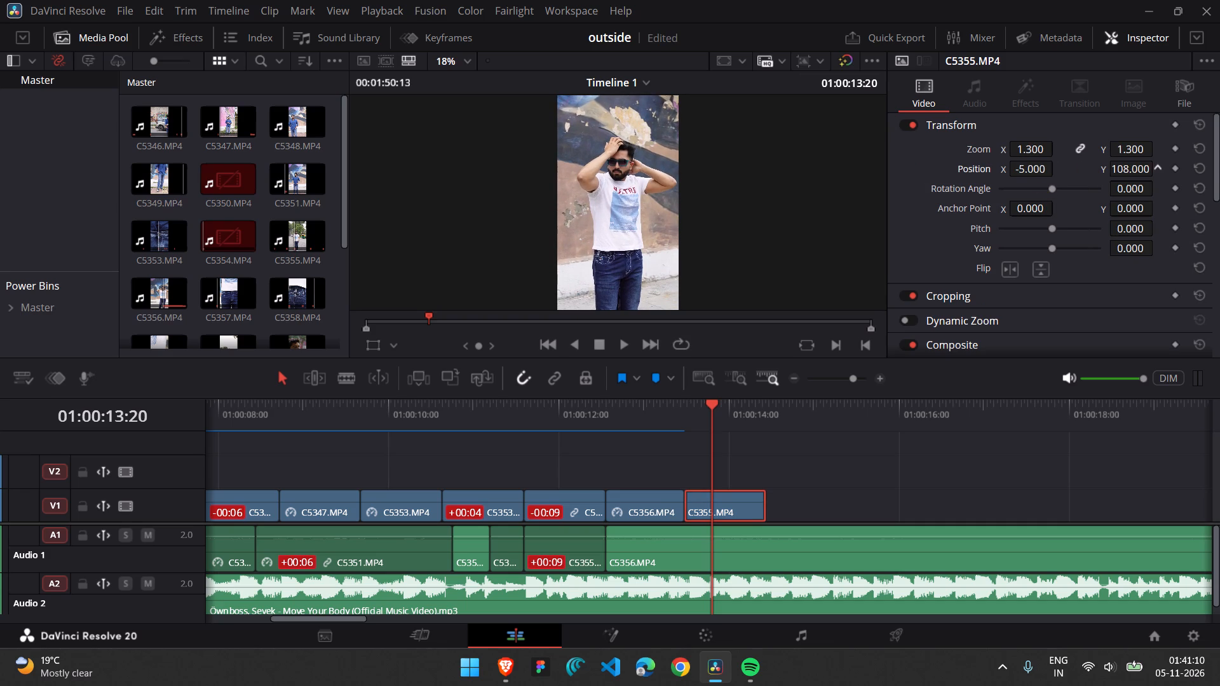
left_click_drag(1219, 171, 1219, 167)
left_click_drag(1120, 169, 614, 342)
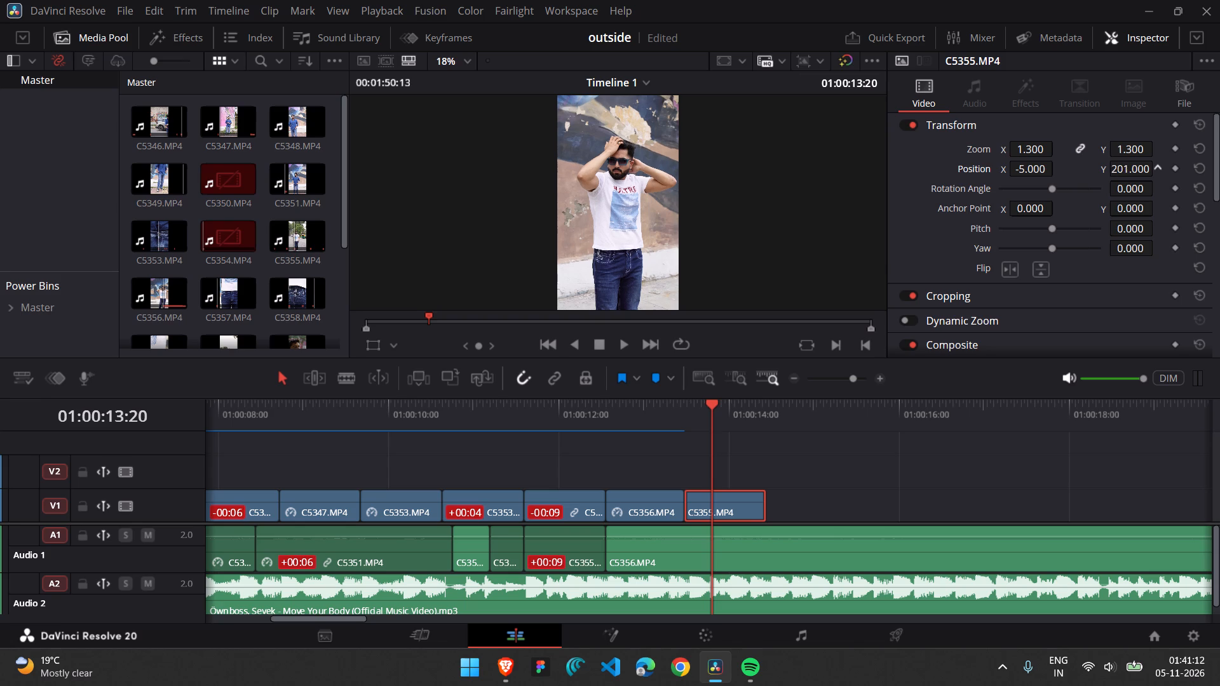
left_click_drag(614, 342, 638, 354)
Play back the reframed C5355.MP4 clip from its start at 01:00:13:12.
left_click(689, 417)
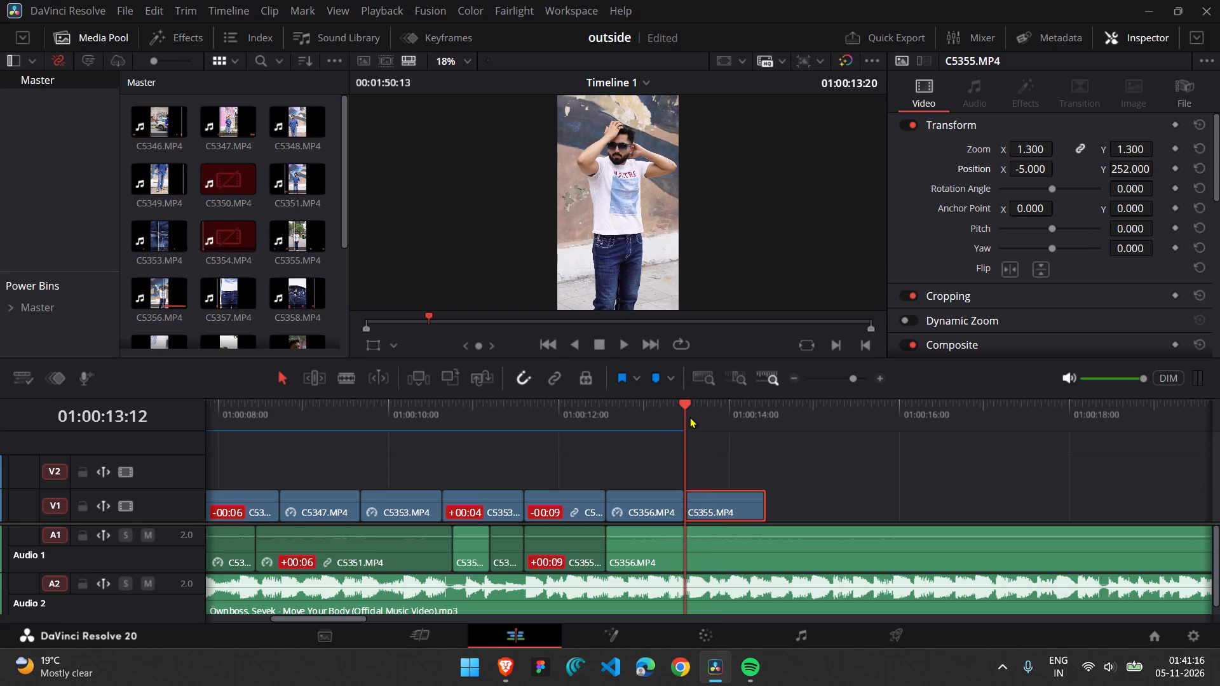
key("space")
key("space")
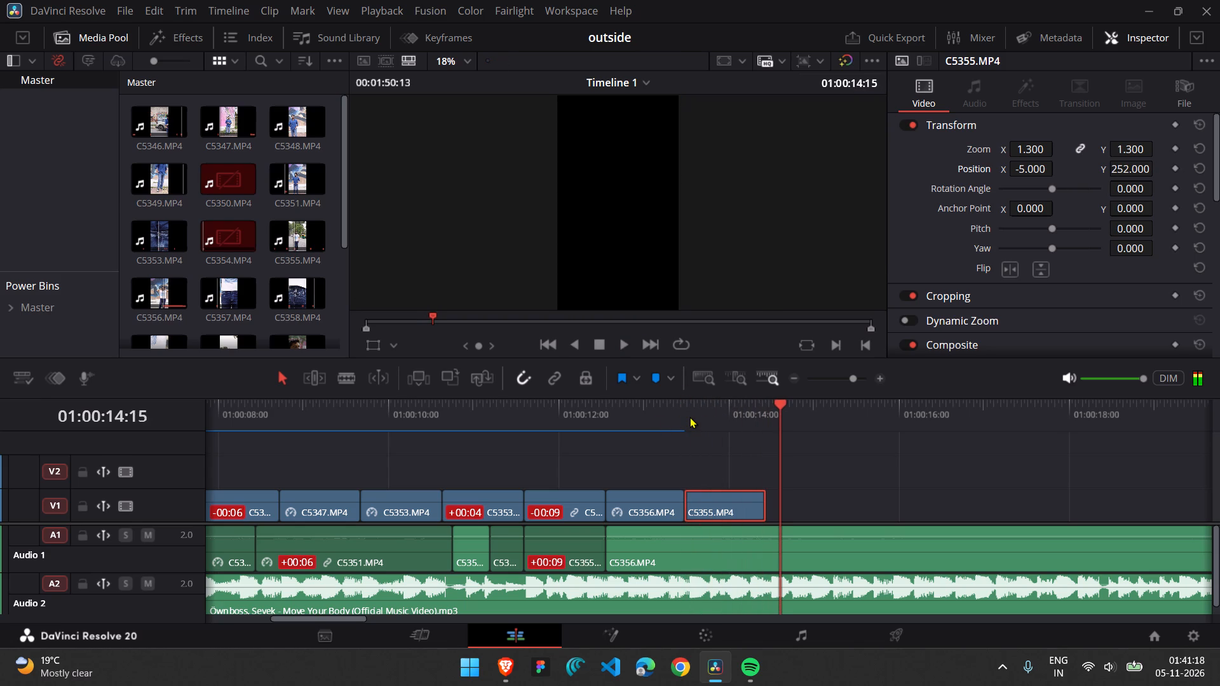
Slow the C5355.MP4 clip at the end of V1 to a speed of 62.00 and set its retime process to Optical Flow.
scroll(1123, 270, "down", 1)
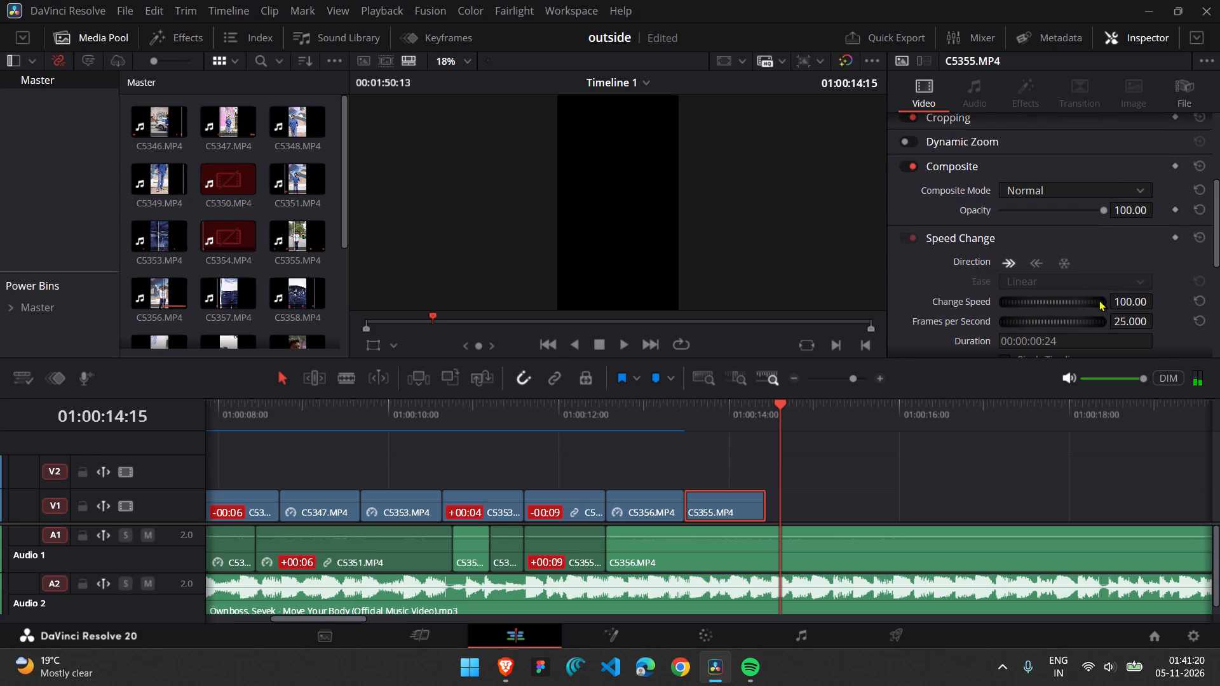
left_click_drag(1127, 298, 1101, 300)
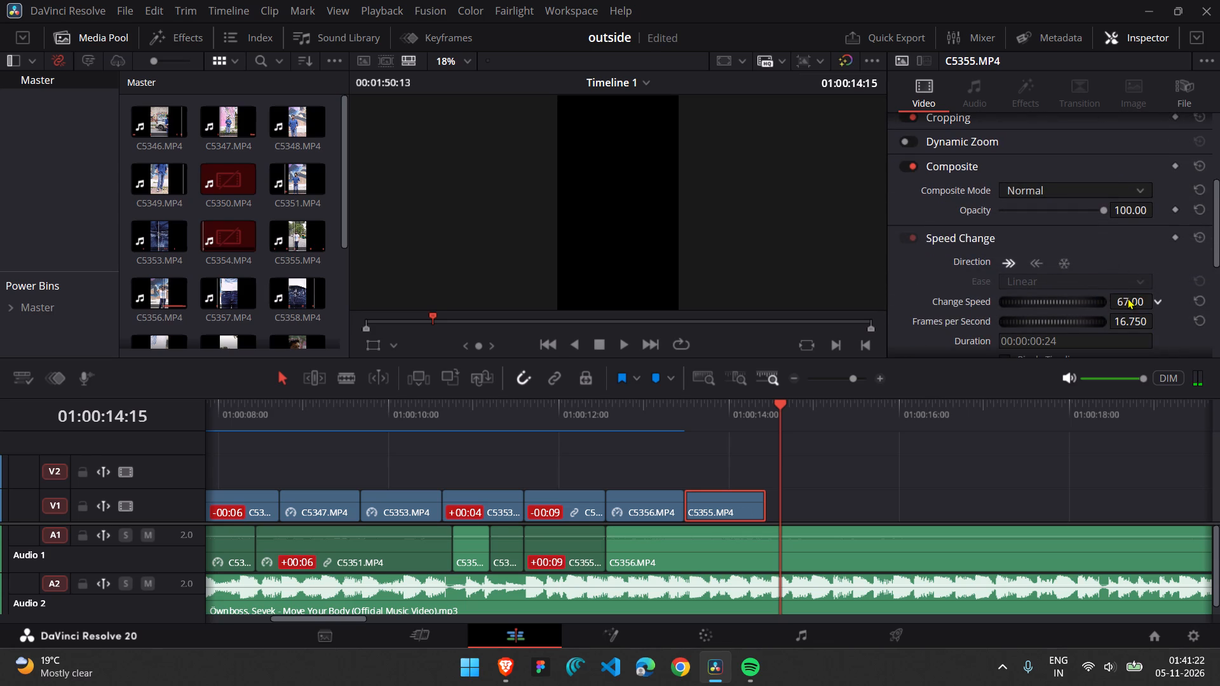
left_click(1127, 298)
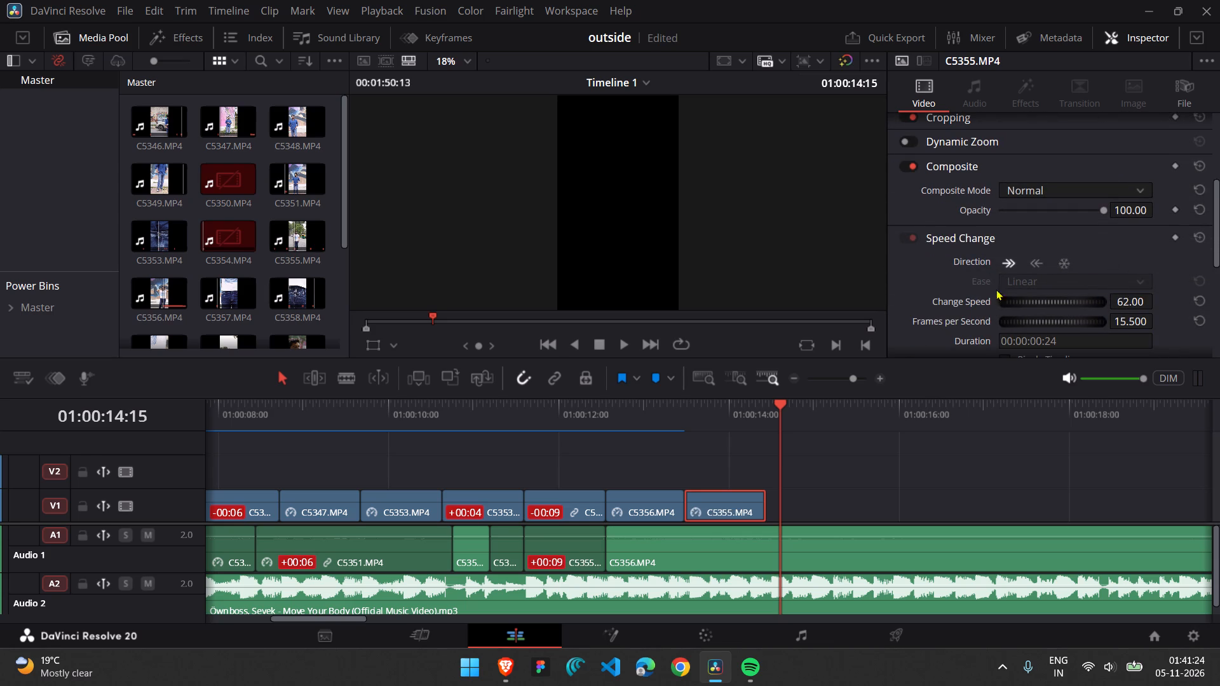
scroll(989, 272, "down", 1)
left_click(1029, 285)
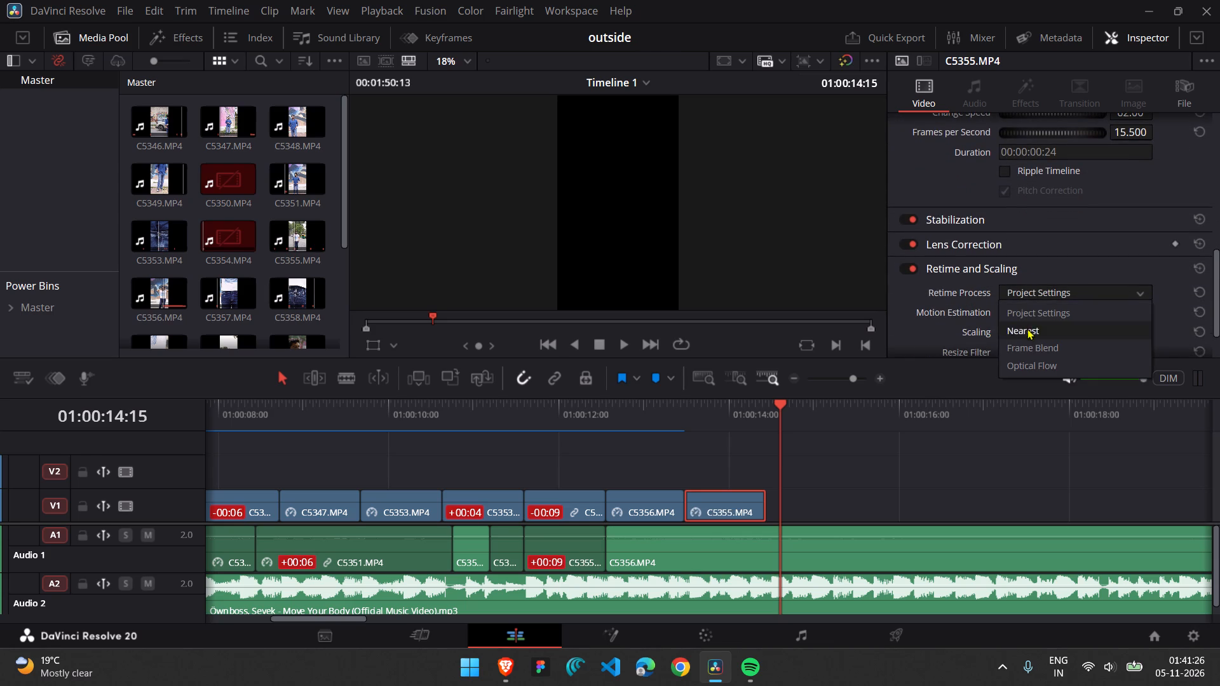
left_click(1021, 360)
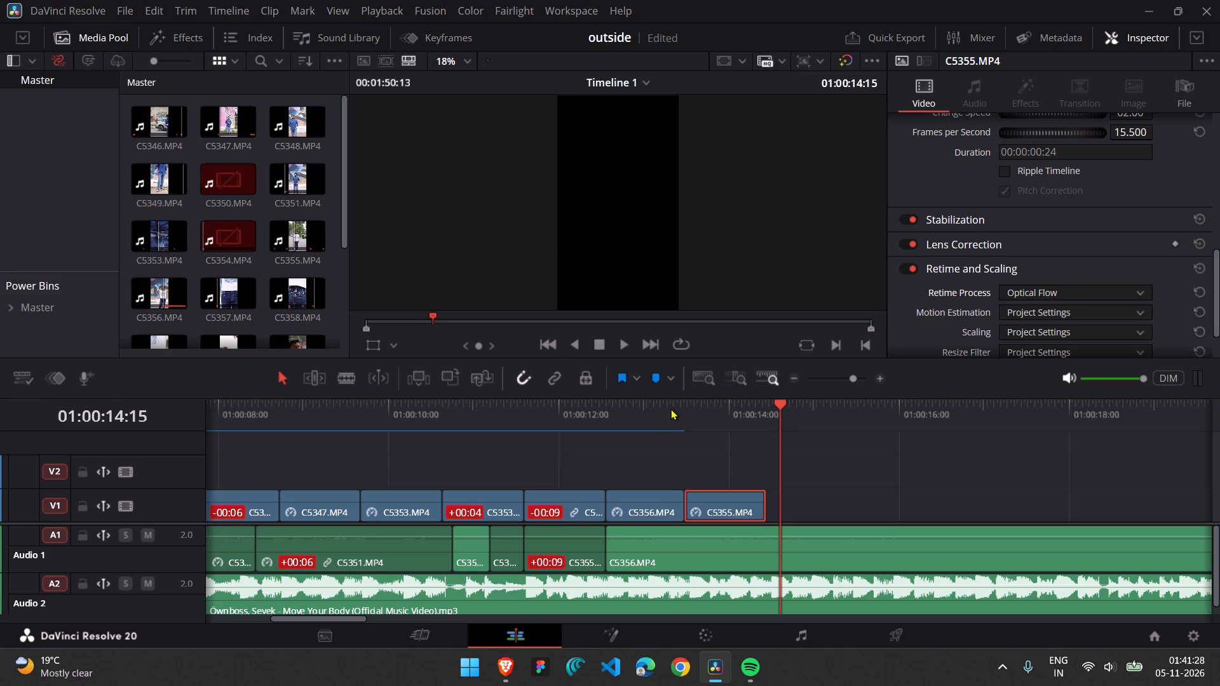
Play back from just before the C5355.MP4 clip through its end to check the slowed motion against the music.
left_click(670, 408)
key("space")
key("space")
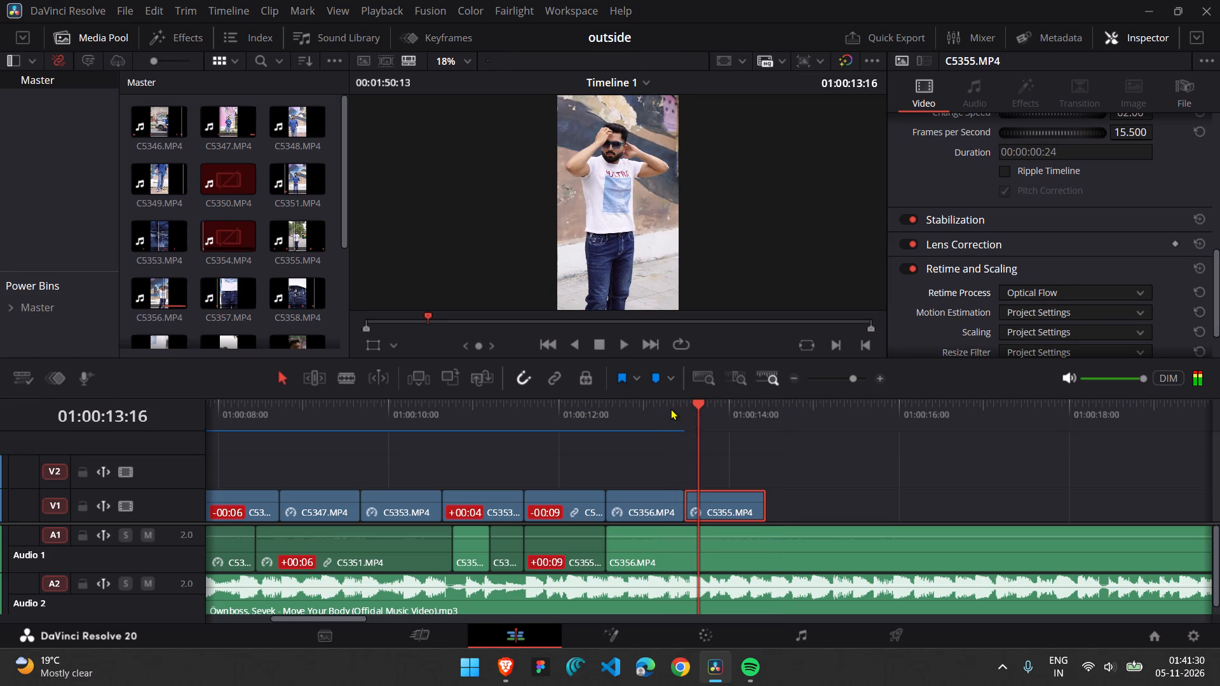
left_click(670, 408)
key("space")
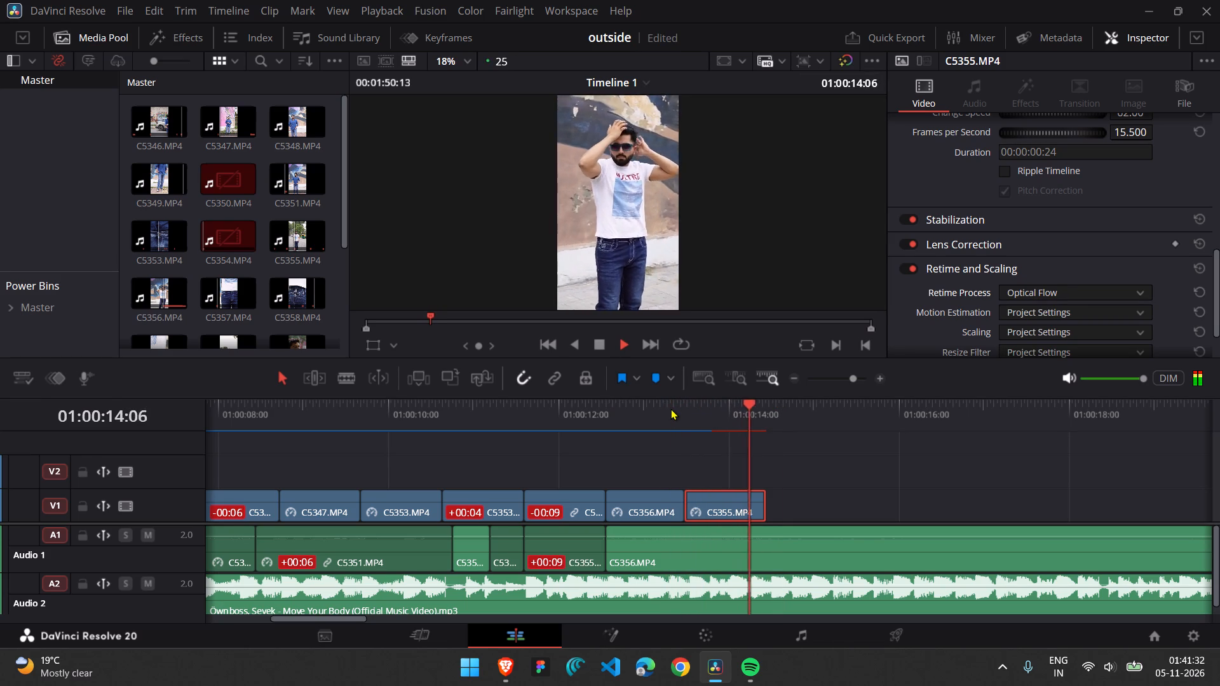
key("space")
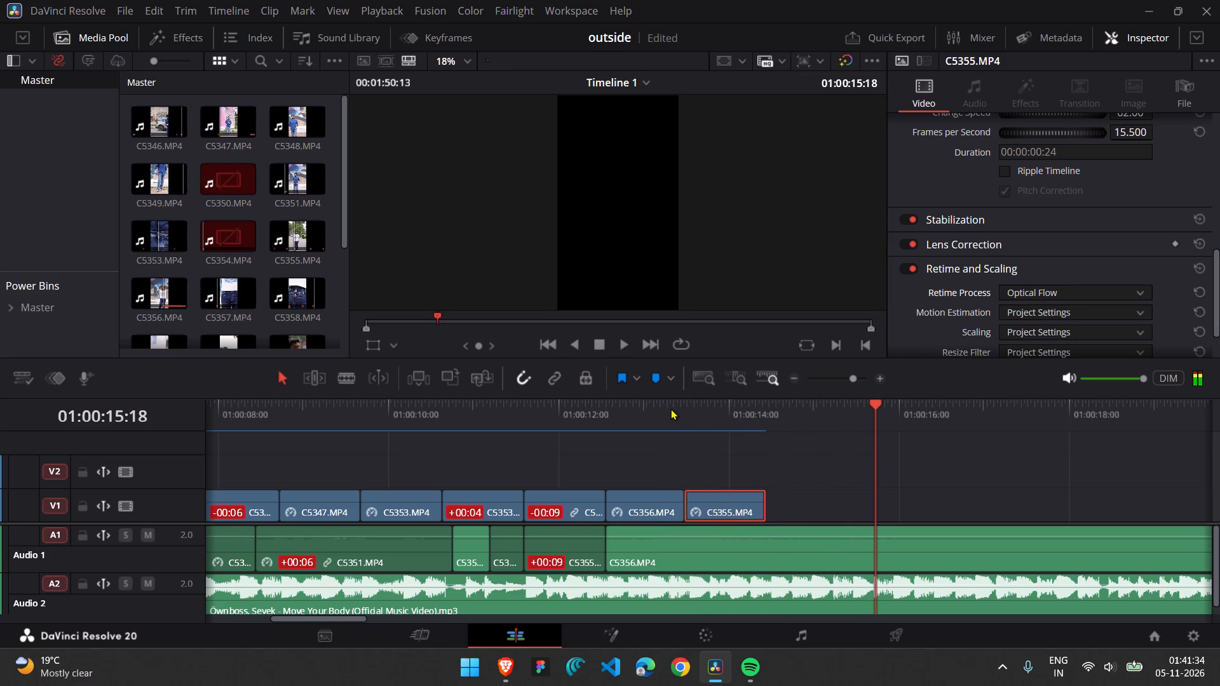
Check the frames at the end of the last V1 clip and in the earlier jeans shots at 01:00:11:00 and 01:00:10:02.
left_click(779, 417)
left_click(759, 414)
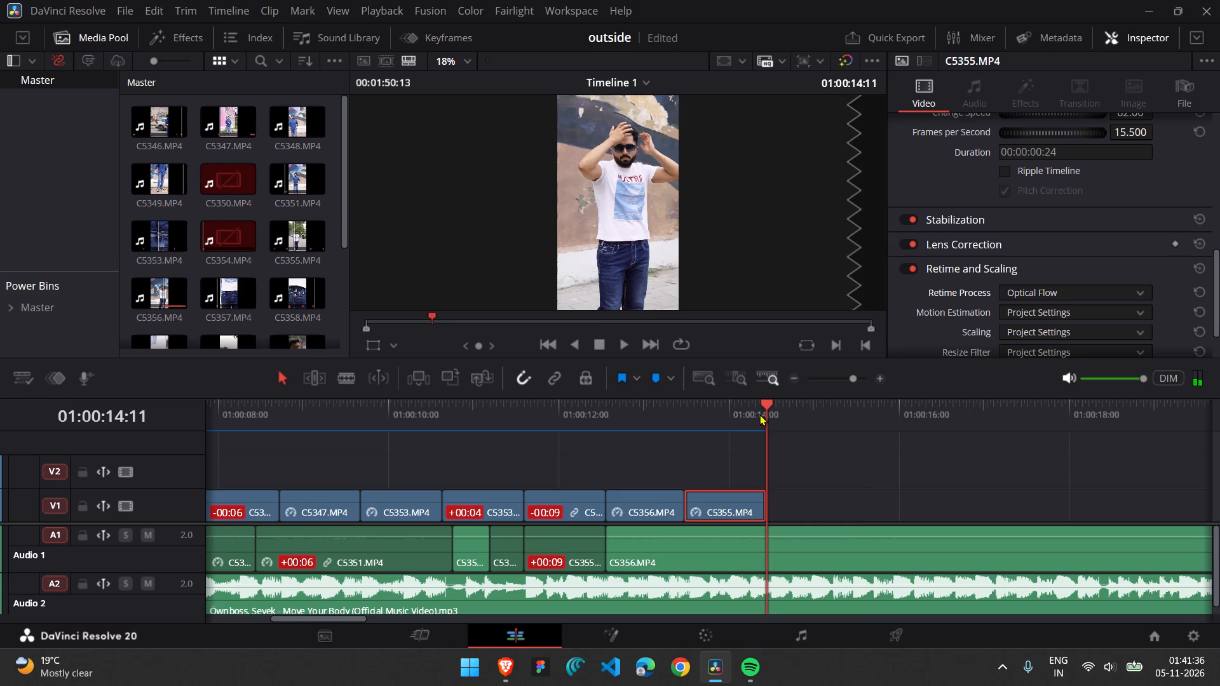
left_click(472, 410)
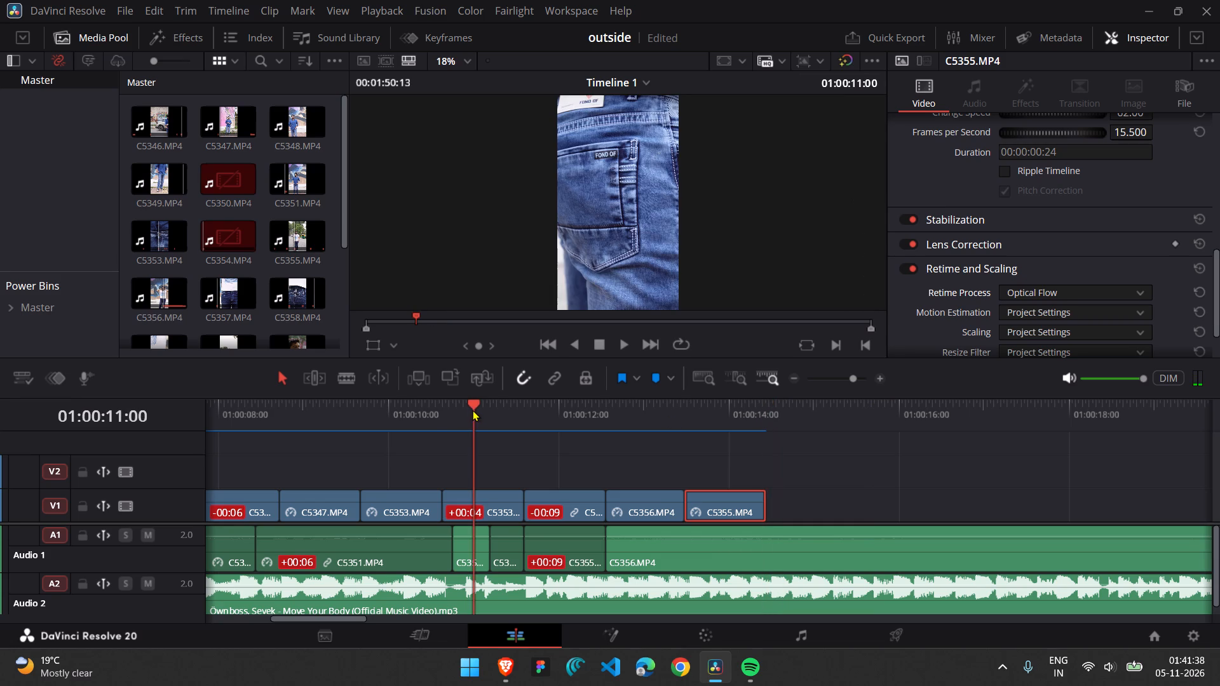
left_click(396, 424)
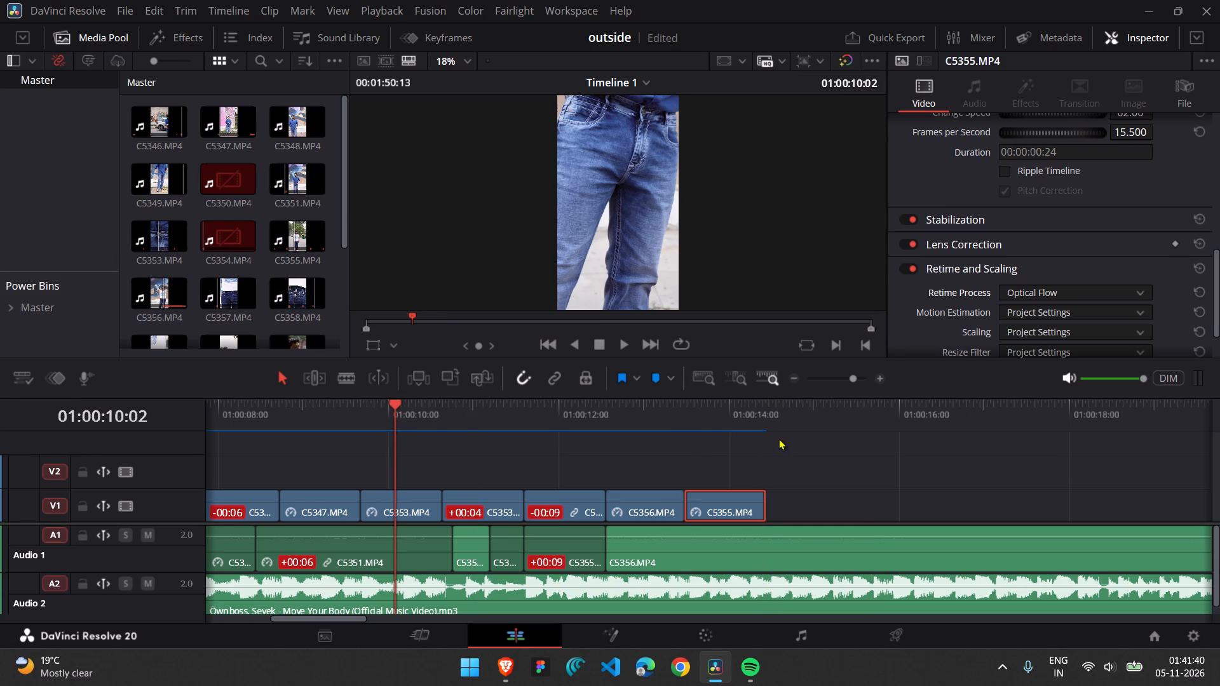
Place the timeline playhead at the end of the last C5355.MP4 clip on V1, at 01:00:14:11.
left_click(778, 419)
left_click(761, 413)
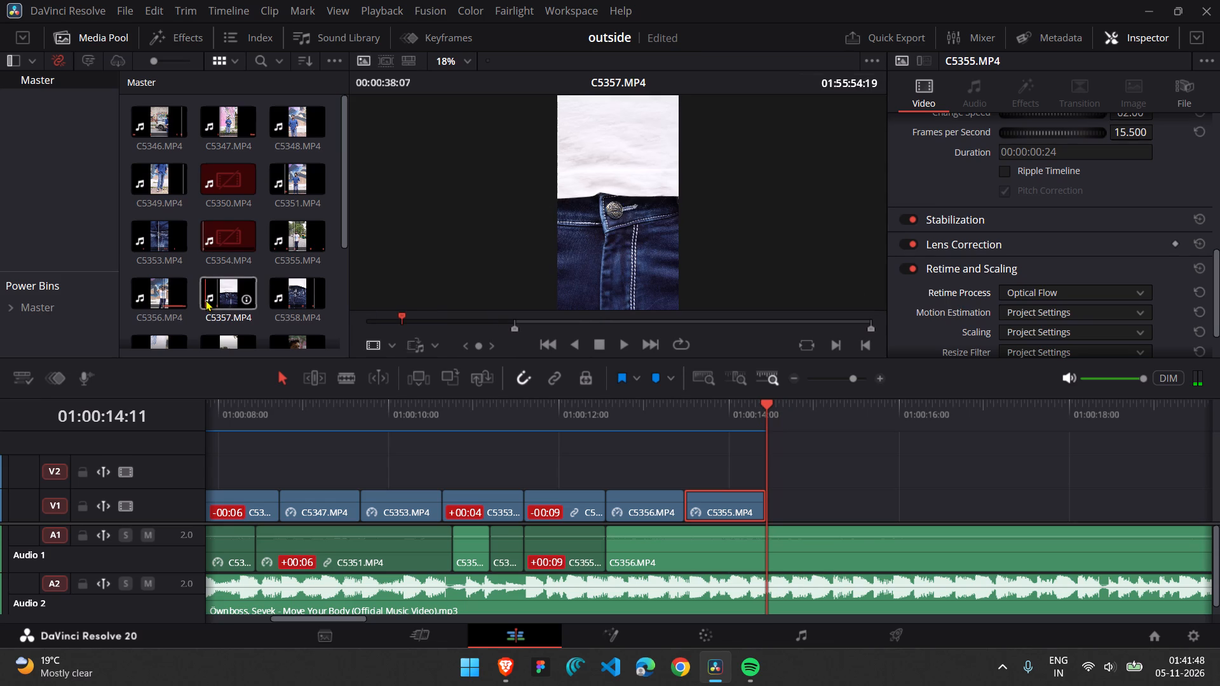
Play through the source clip C5357.MP4 from 01:55:54:19 to examine its footage for the next shot.
key("space")
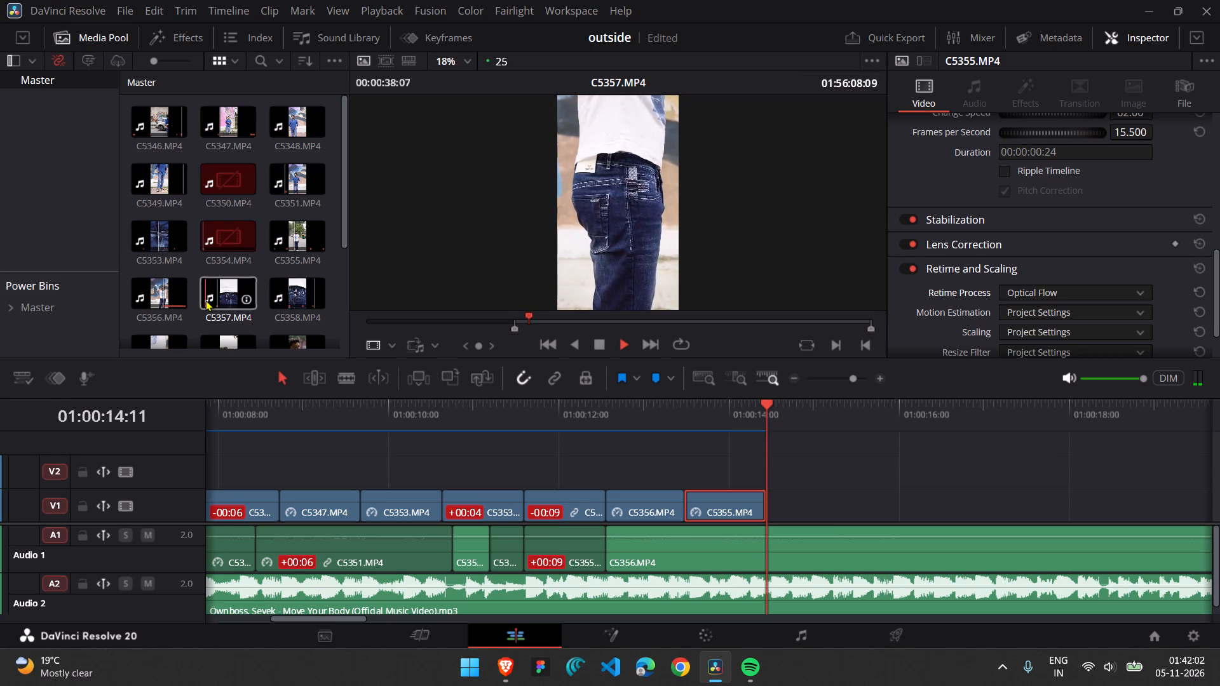
key("space")
key("space")
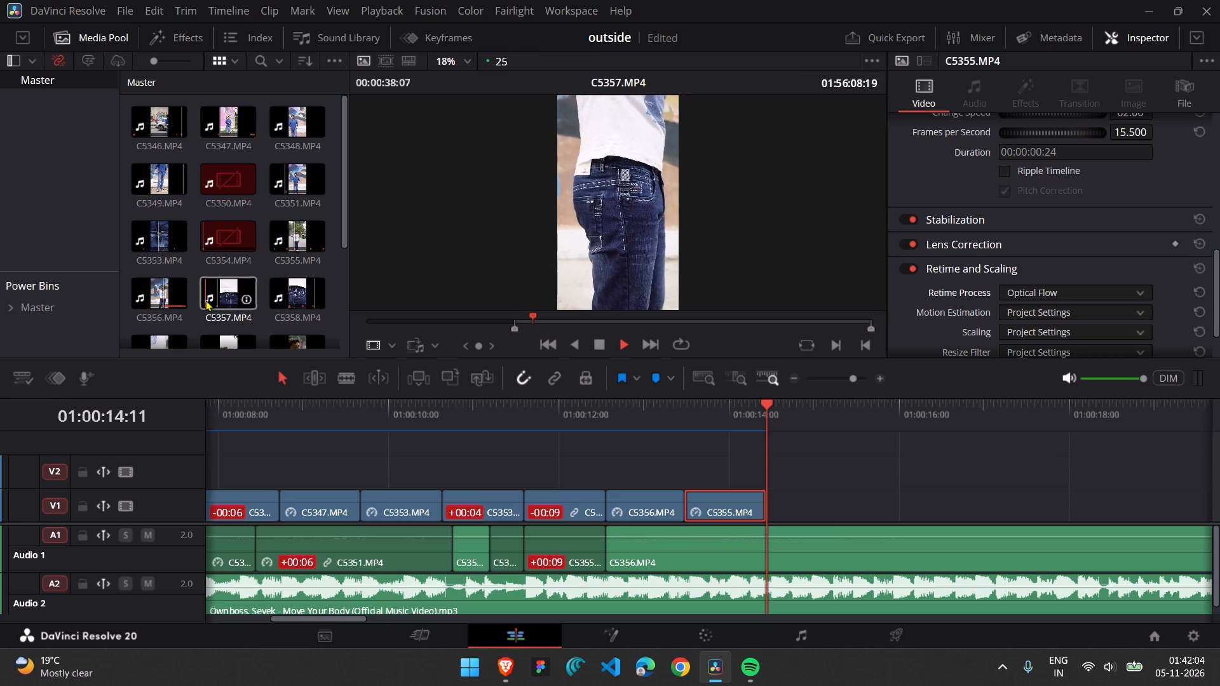
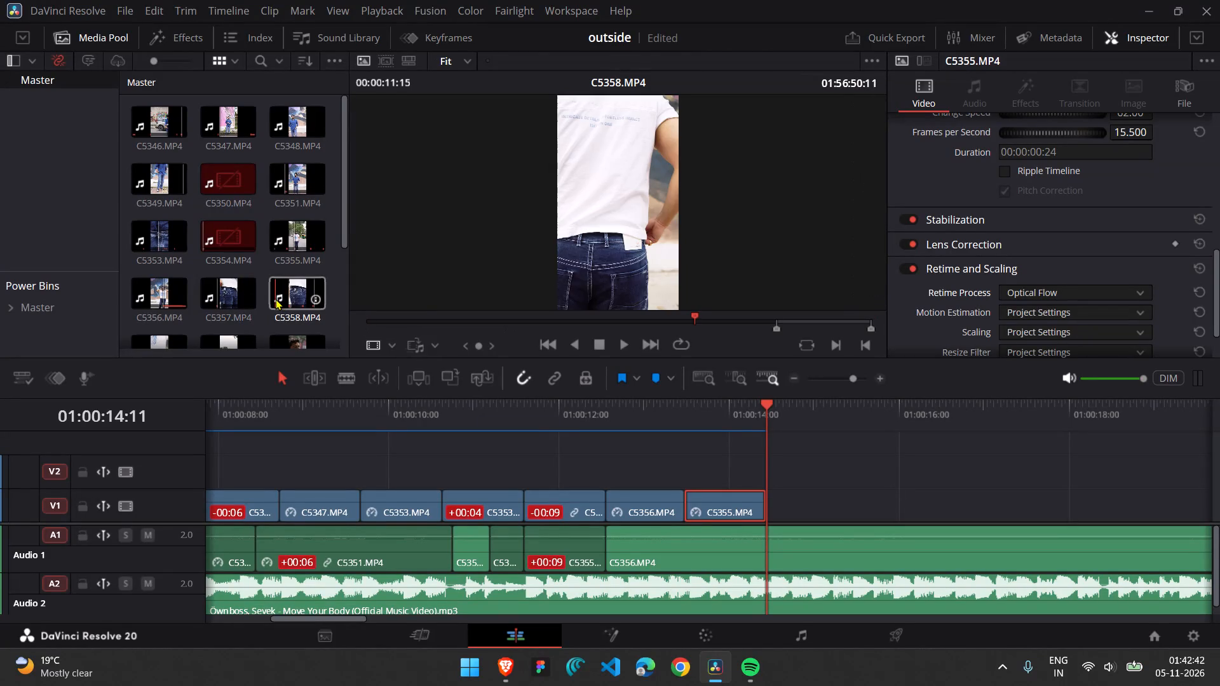
Play through the source clip C5358.MP4 to examine its jeans footage for the next shot.
key("space")
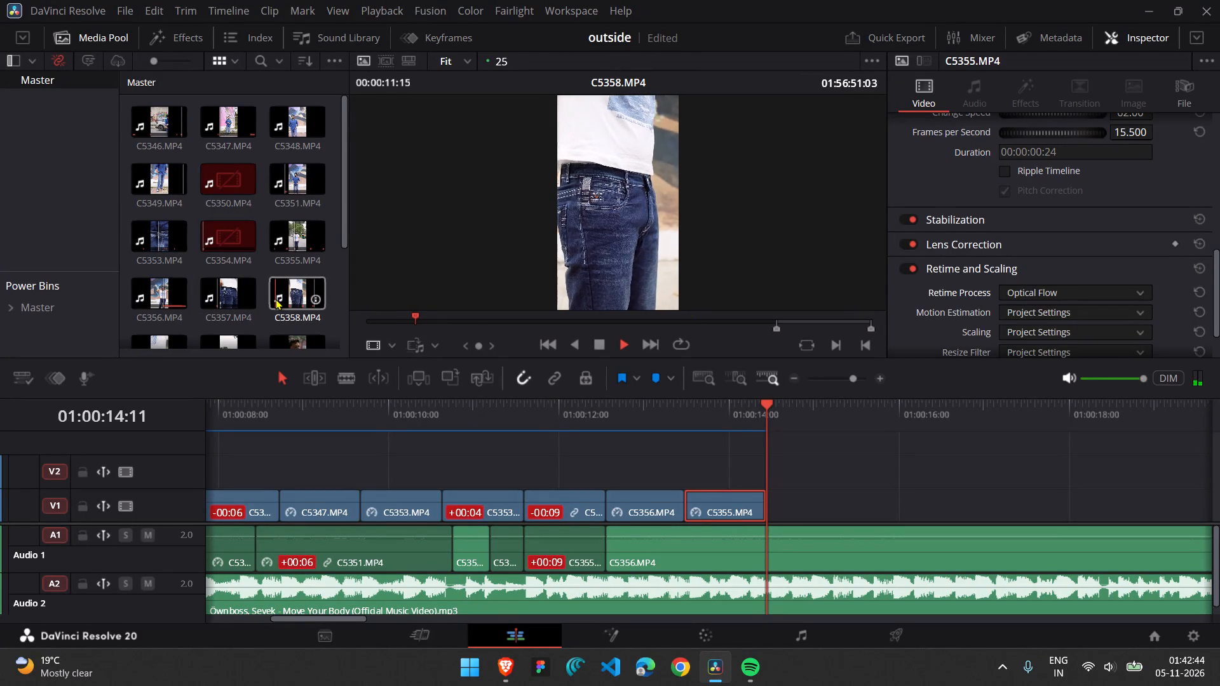
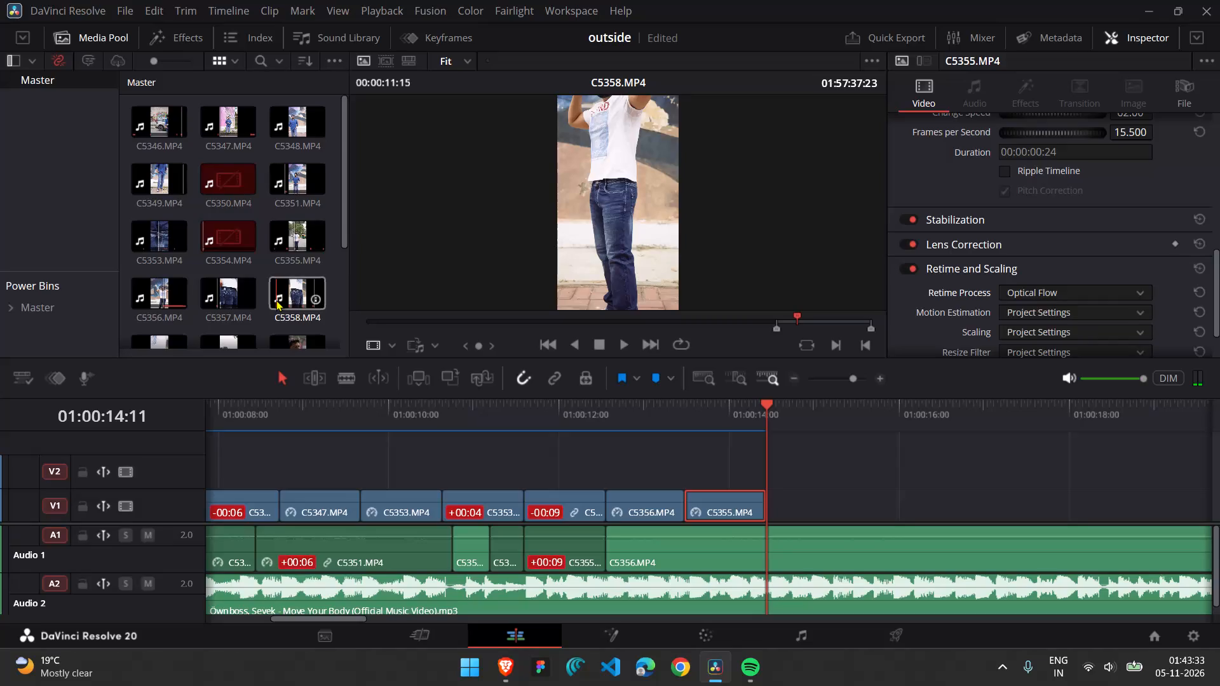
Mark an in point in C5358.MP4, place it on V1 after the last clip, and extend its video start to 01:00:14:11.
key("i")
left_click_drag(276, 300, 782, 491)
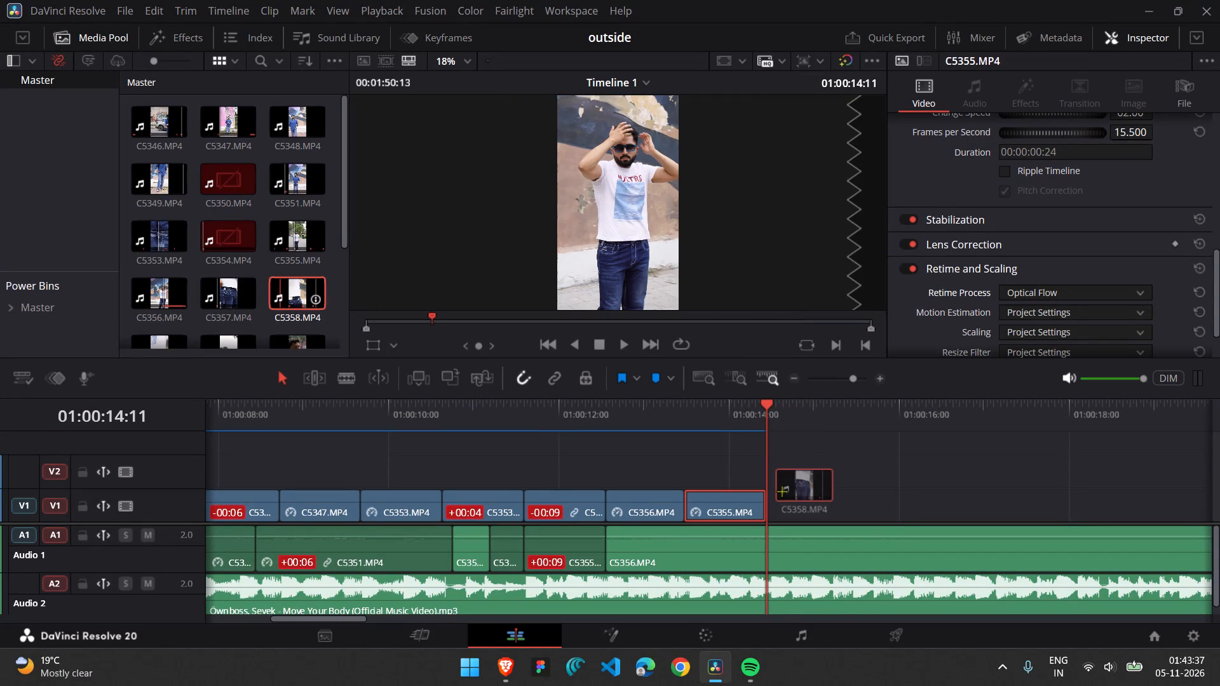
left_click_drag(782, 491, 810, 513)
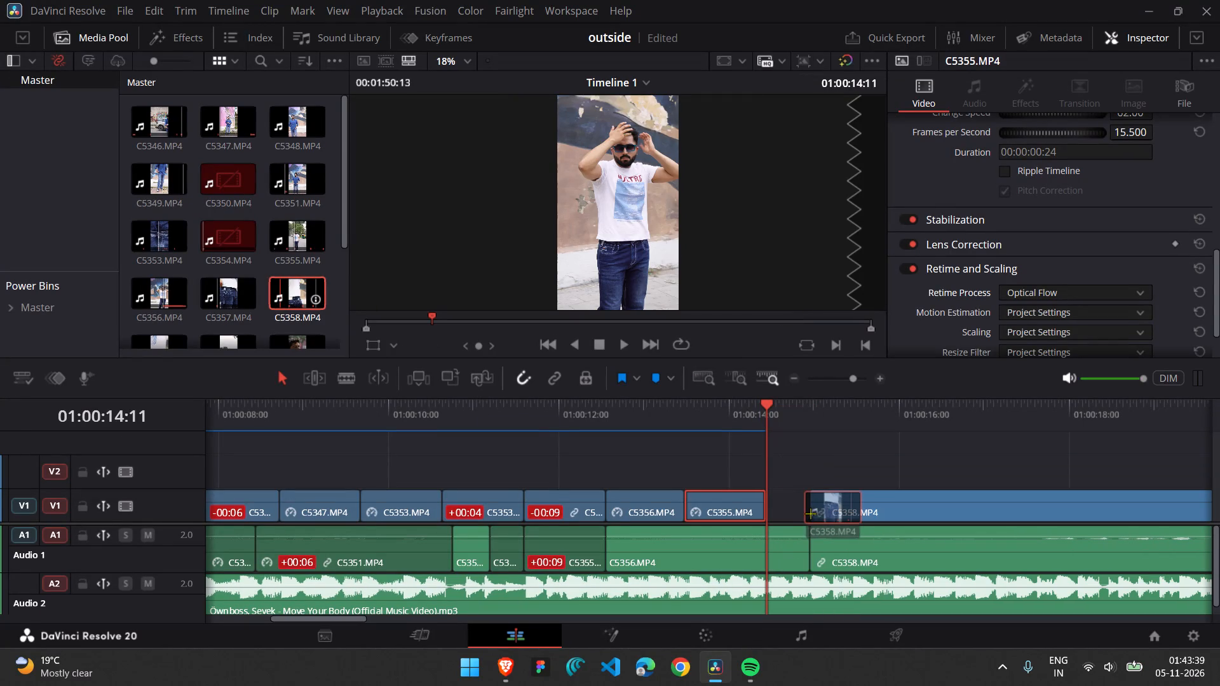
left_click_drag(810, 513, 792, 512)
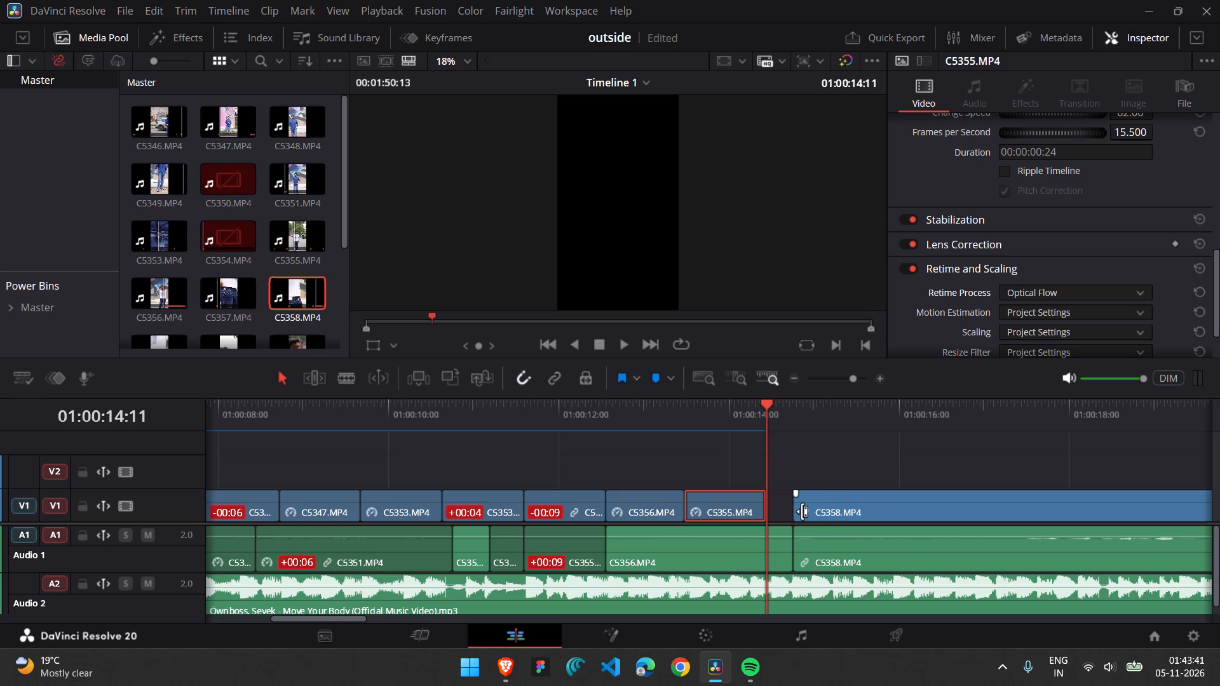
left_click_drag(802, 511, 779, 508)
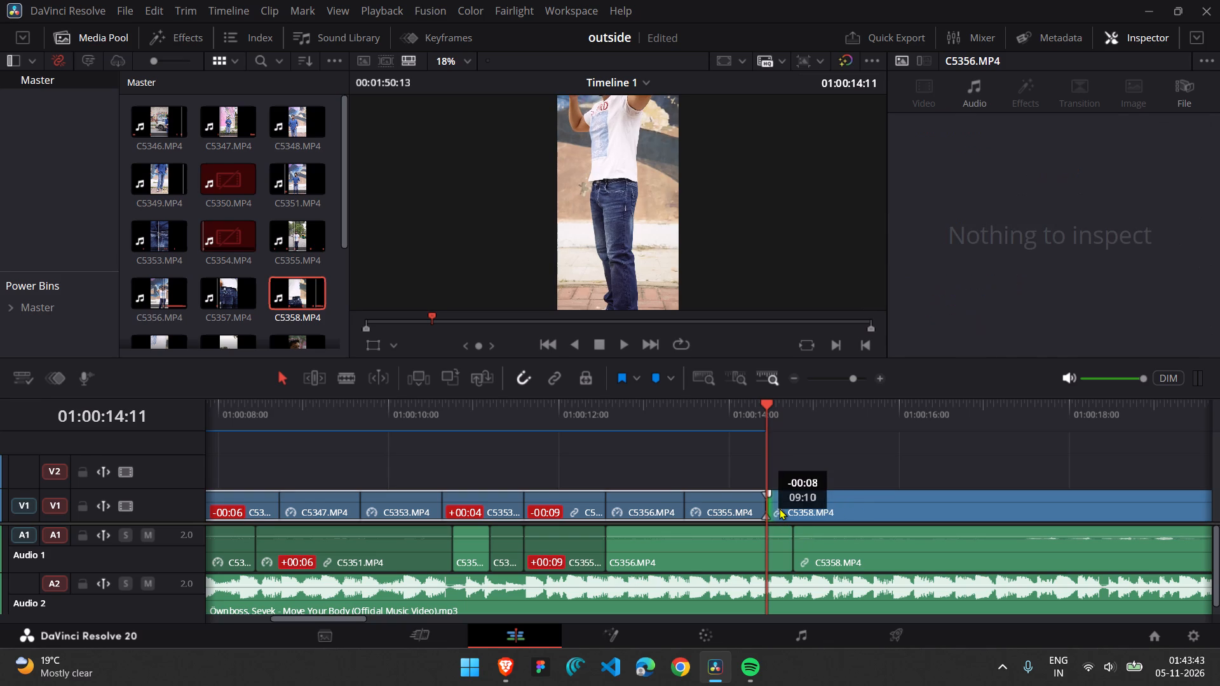
Play and compare the placed C5358.MP4 shot with the preceding jeans clips to judge how it fits the music.
key("space")
key("space")
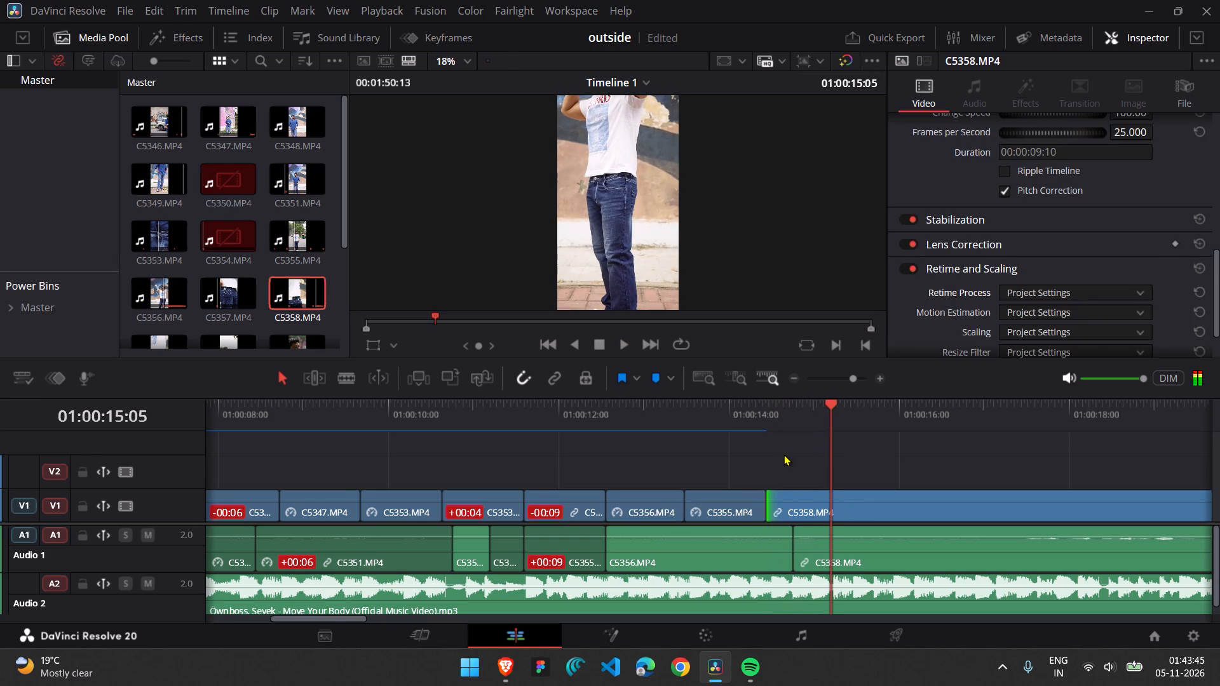
key("space")
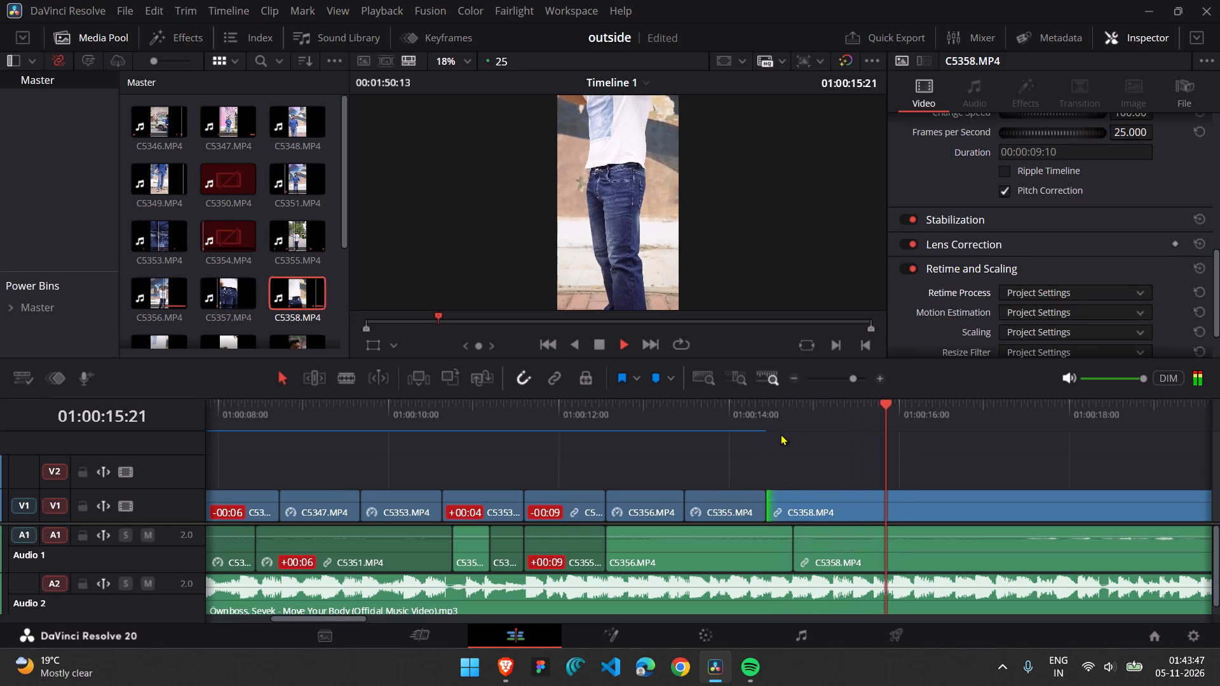
key("space")
left_click(837, 424)
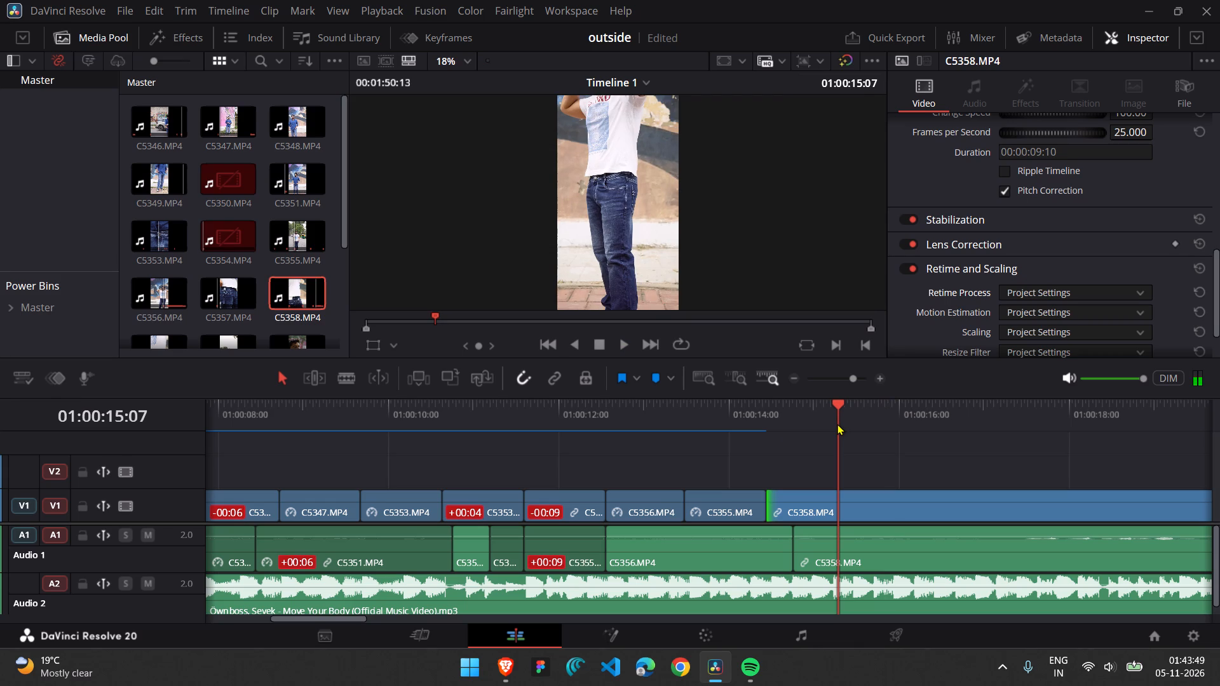
left_click(654, 412)
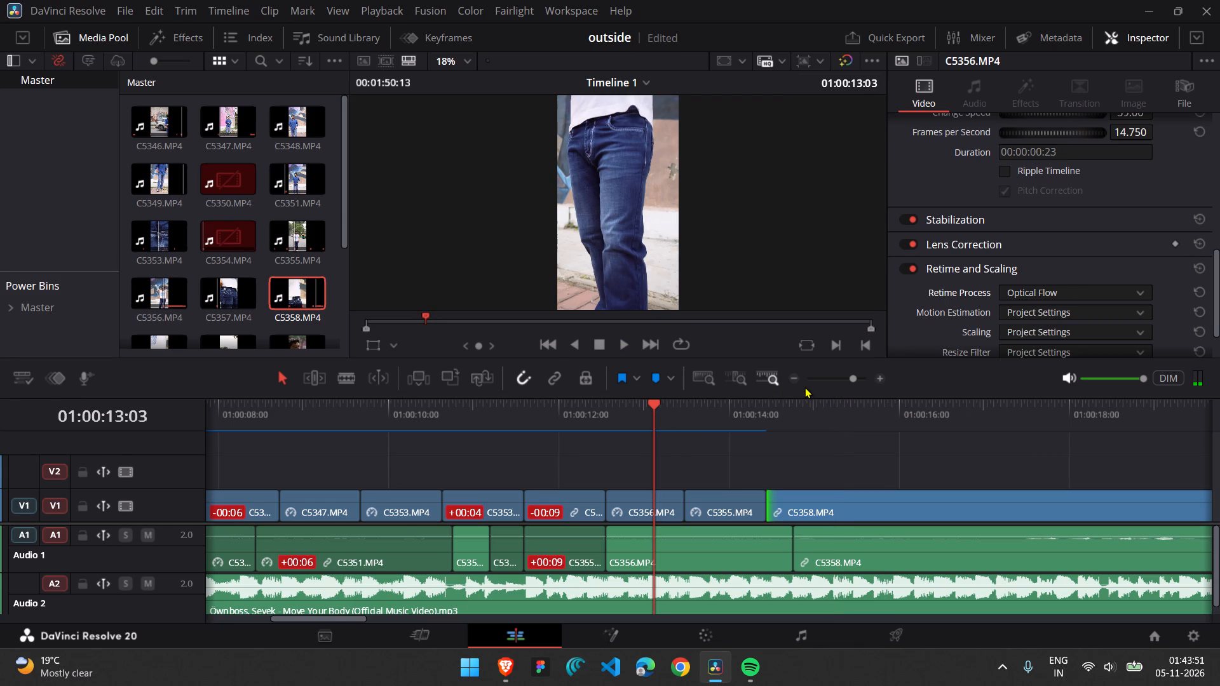
left_click(806, 386)
left_click(820, 382)
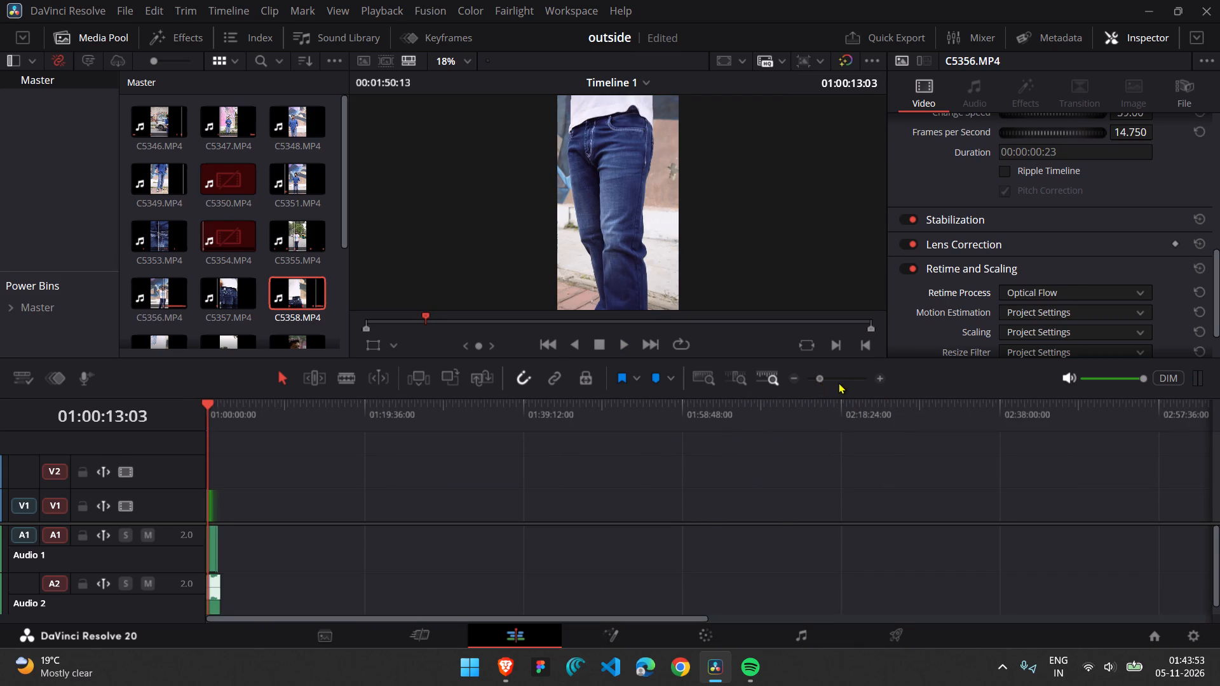
left_click(840, 382)
left_click(860, 377)
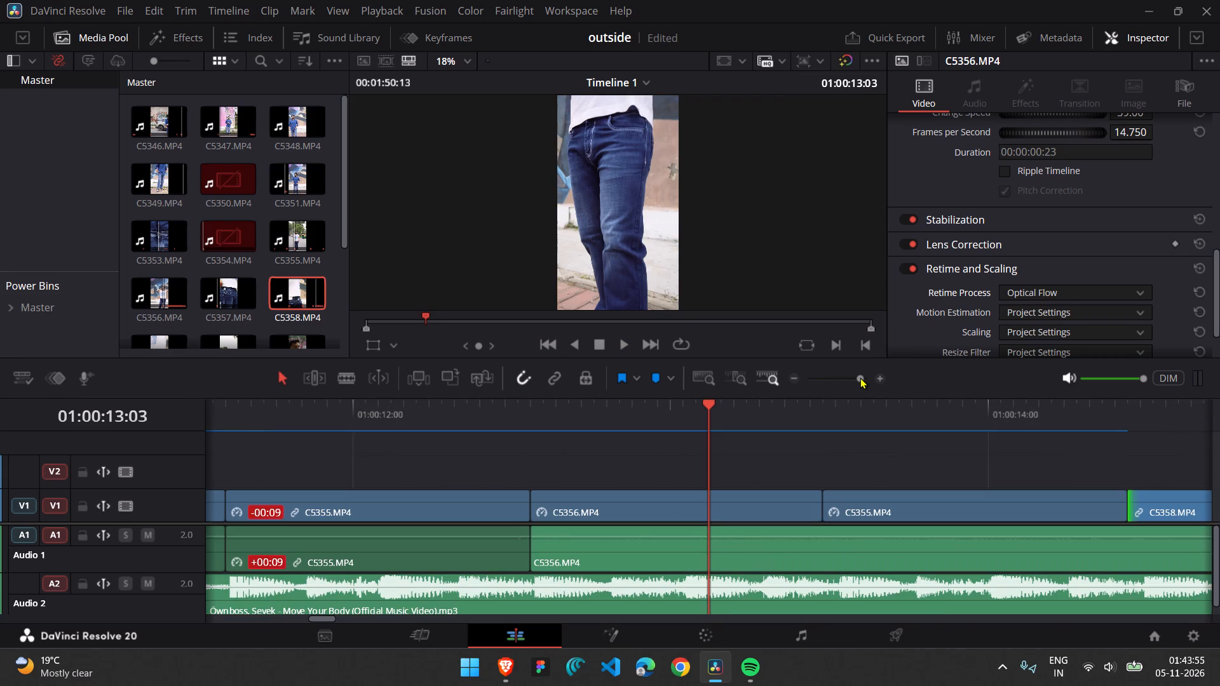
left_click(747, 441)
left_click(846, 380)
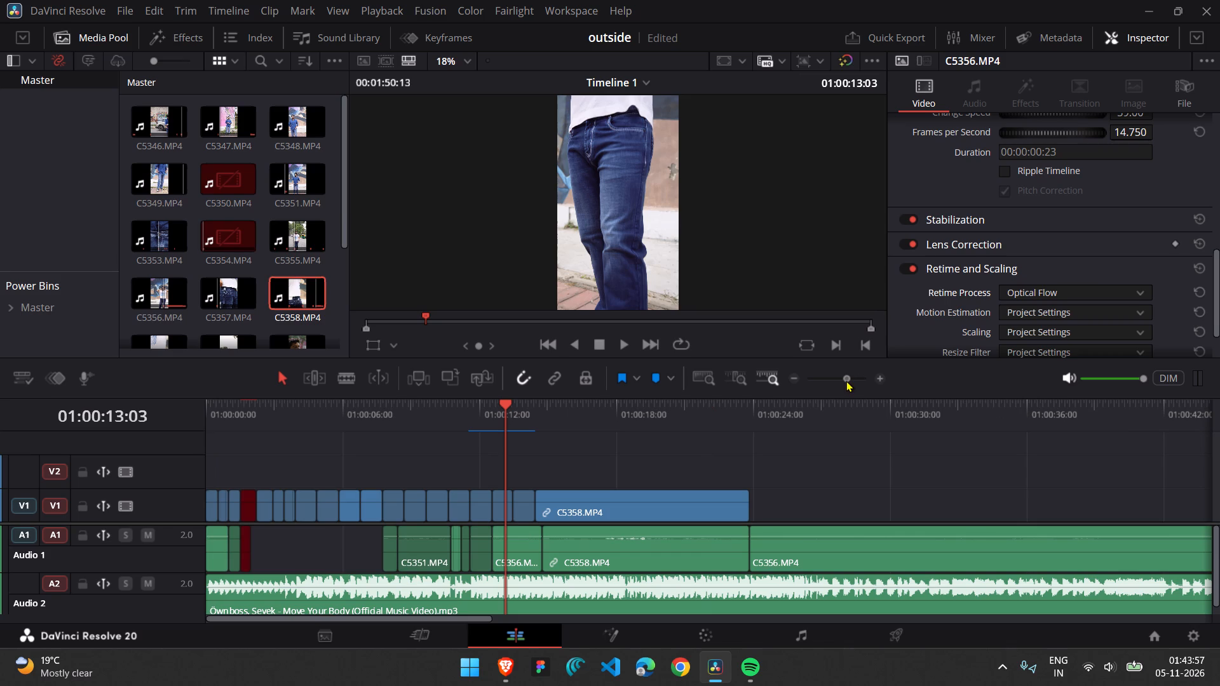
left_click(583, 421)
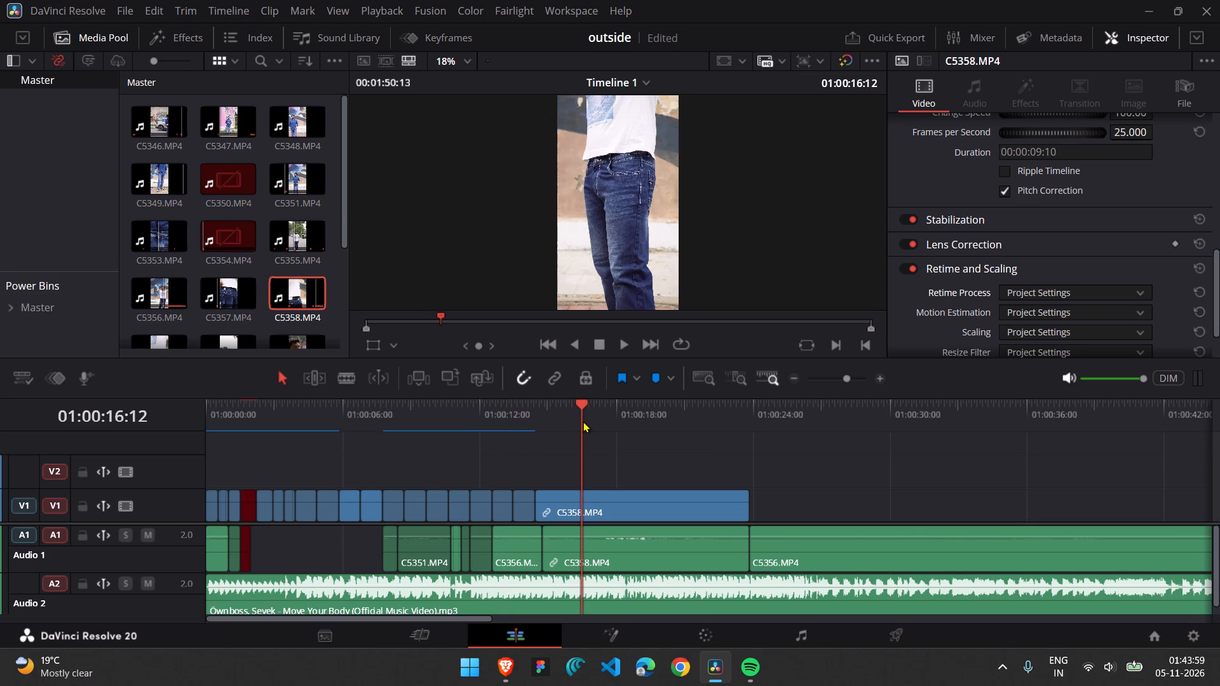
left_click(503, 417)
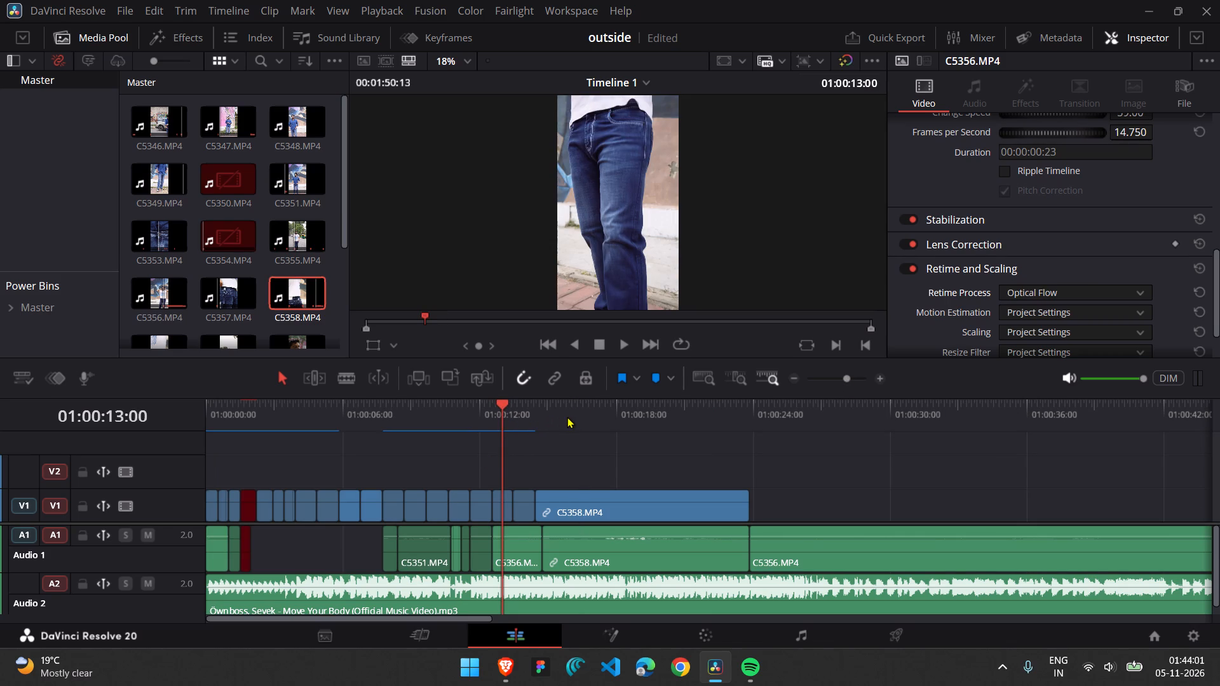
left_click(575, 417)
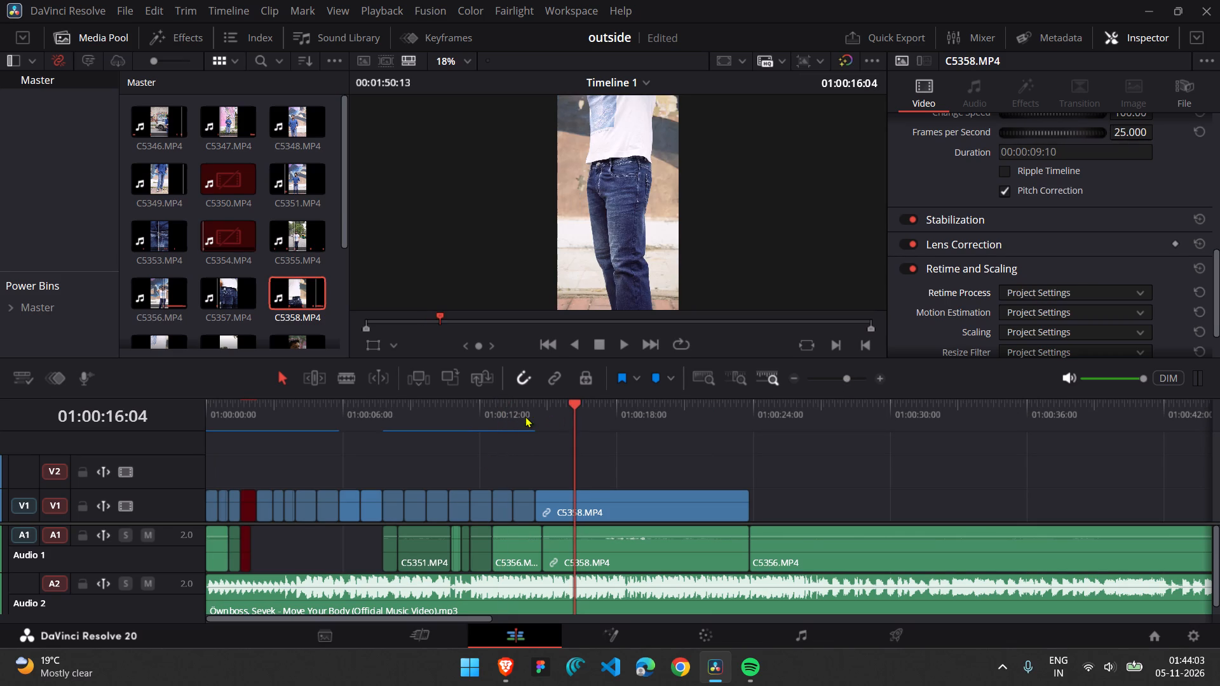
left_click(497, 426)
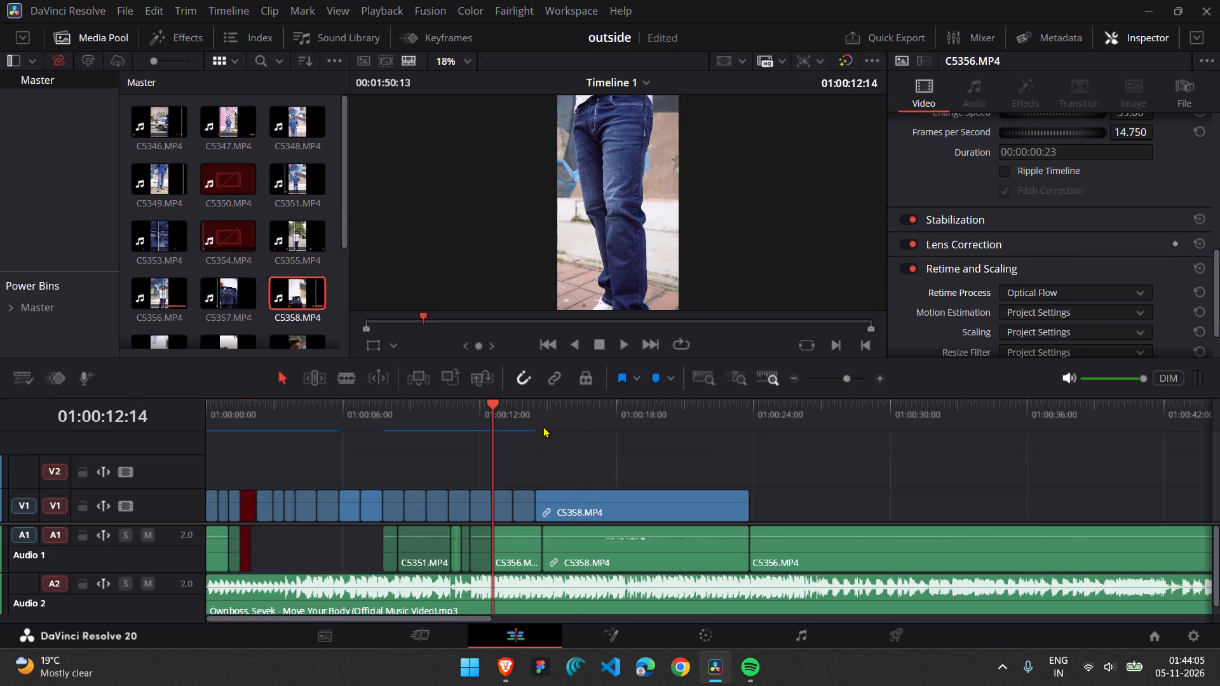
left_click(543, 426)
key("space")
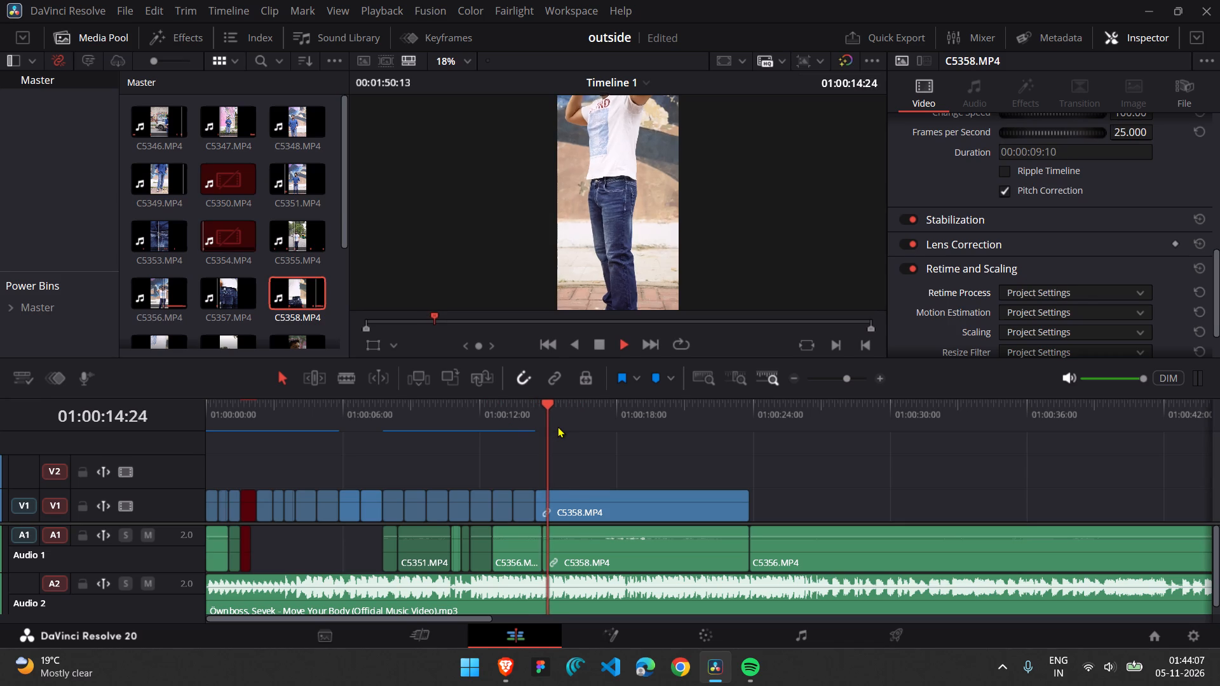
key("space")
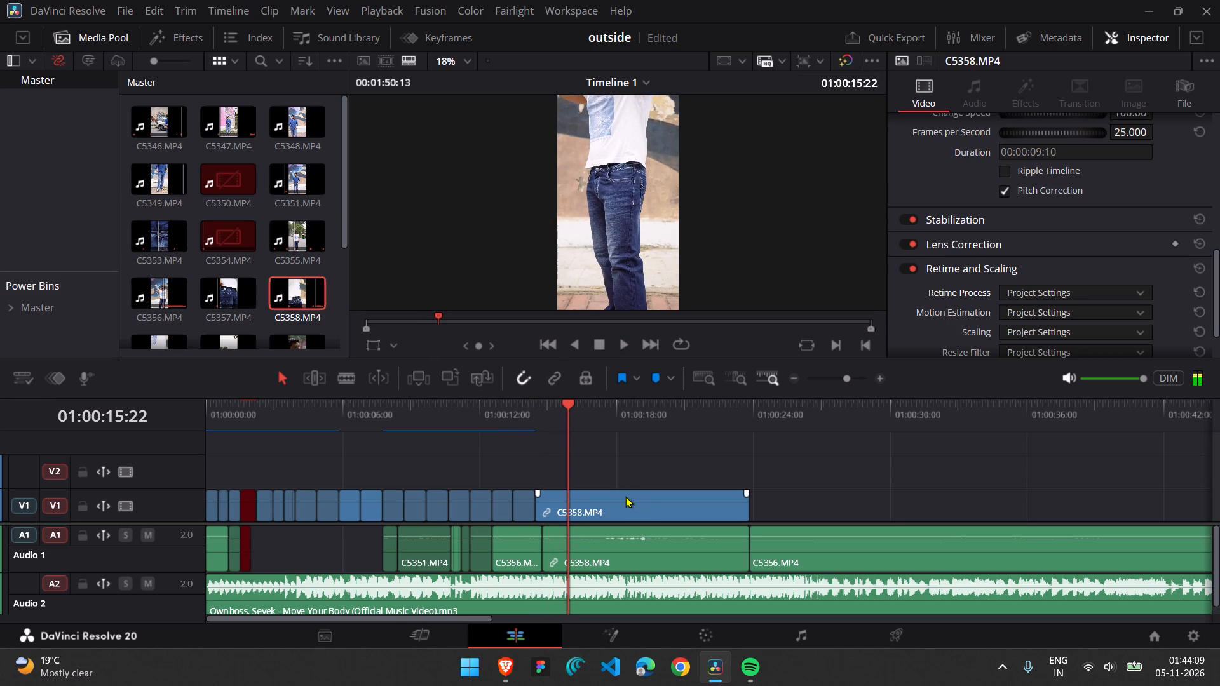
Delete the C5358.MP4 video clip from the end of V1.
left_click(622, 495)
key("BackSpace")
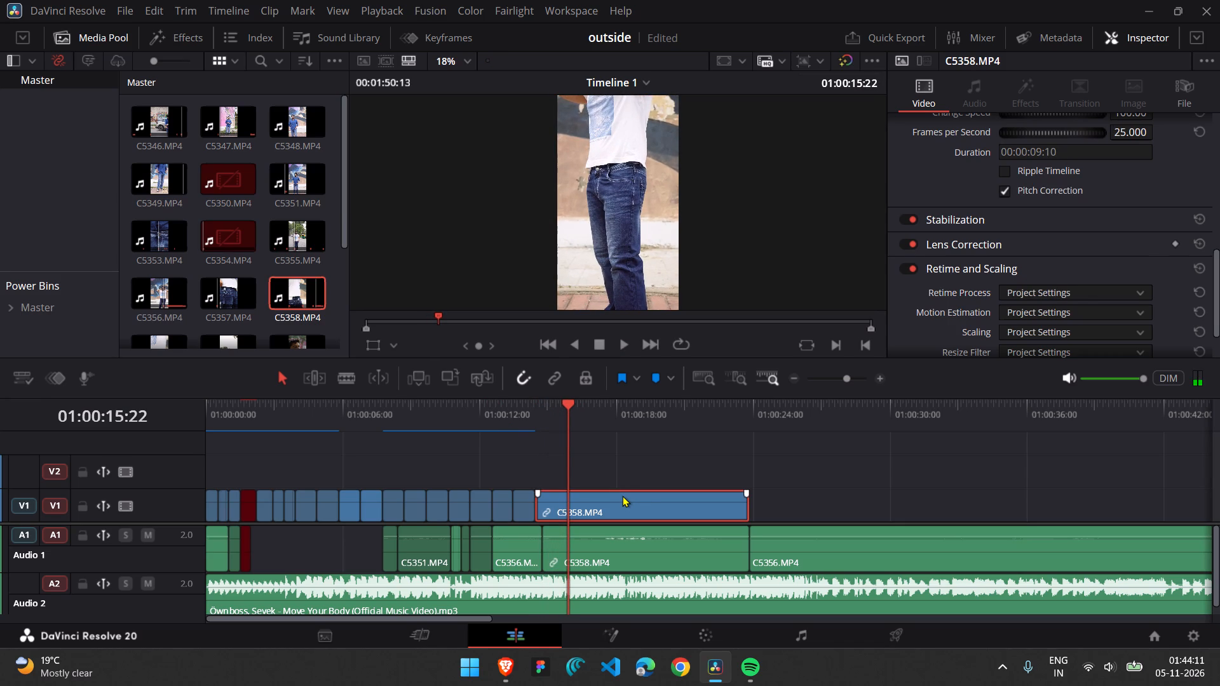
Play through the source clip C5359.MP4 to examine its footage for the next shot.
scroll(311, 316, "down", 1)
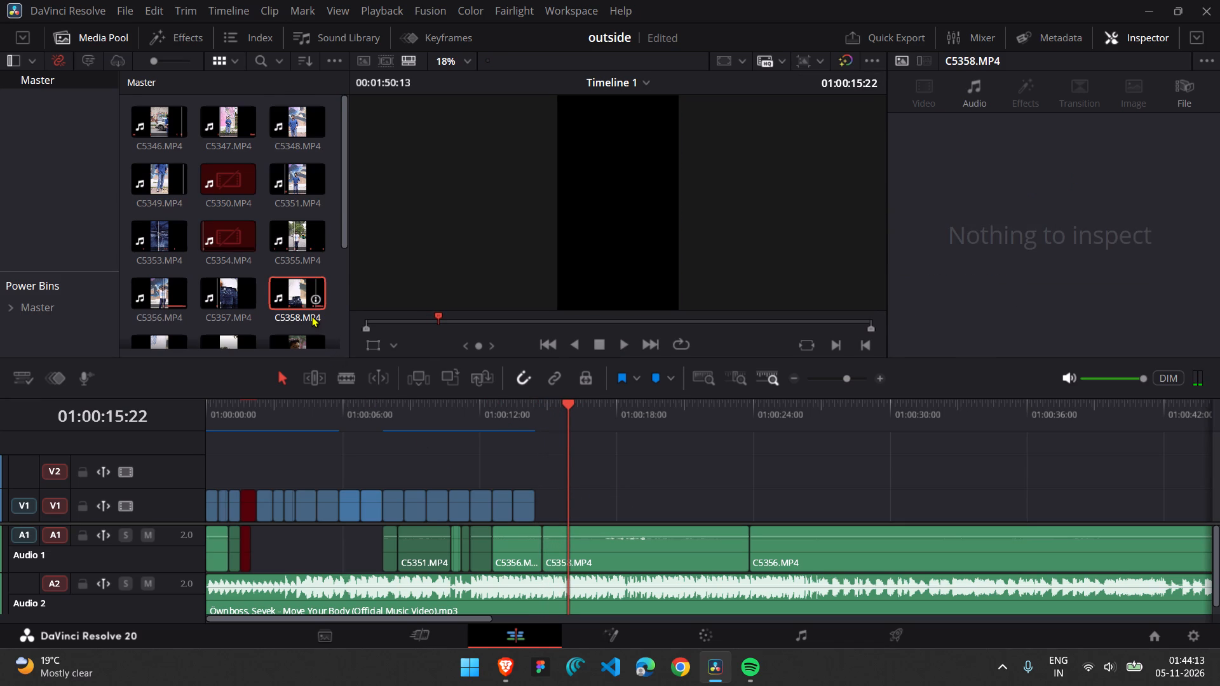
scroll(311, 316, "down", 1)
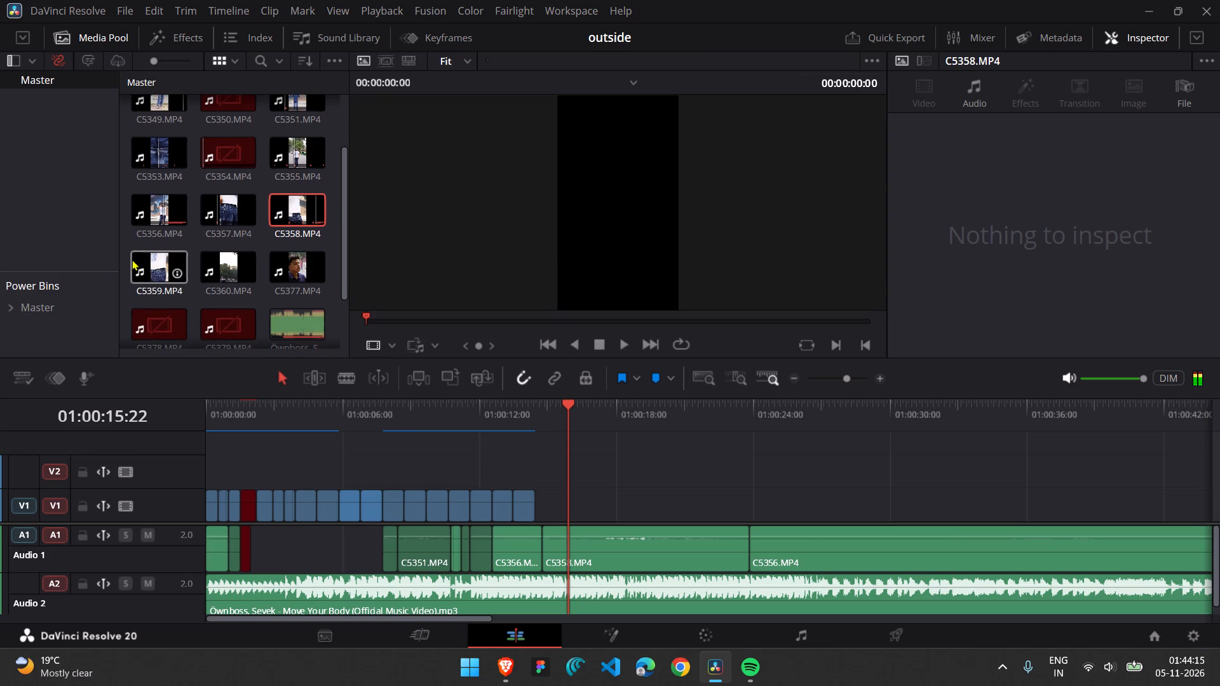
key("space")
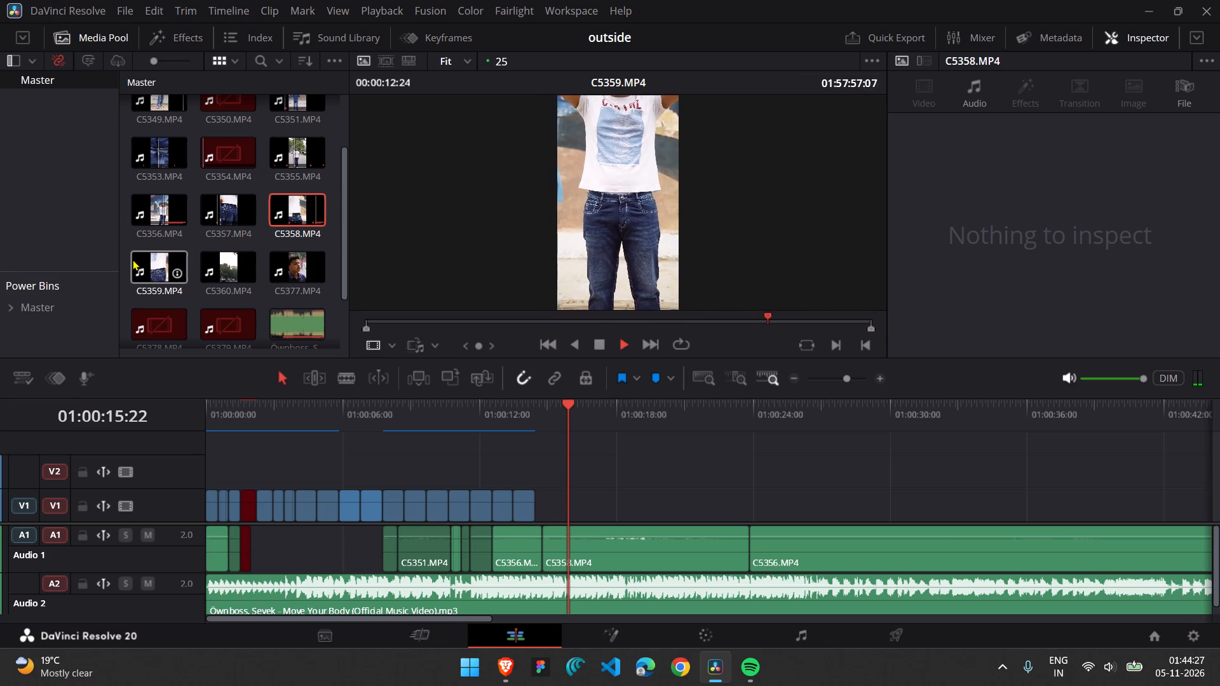
key("space")
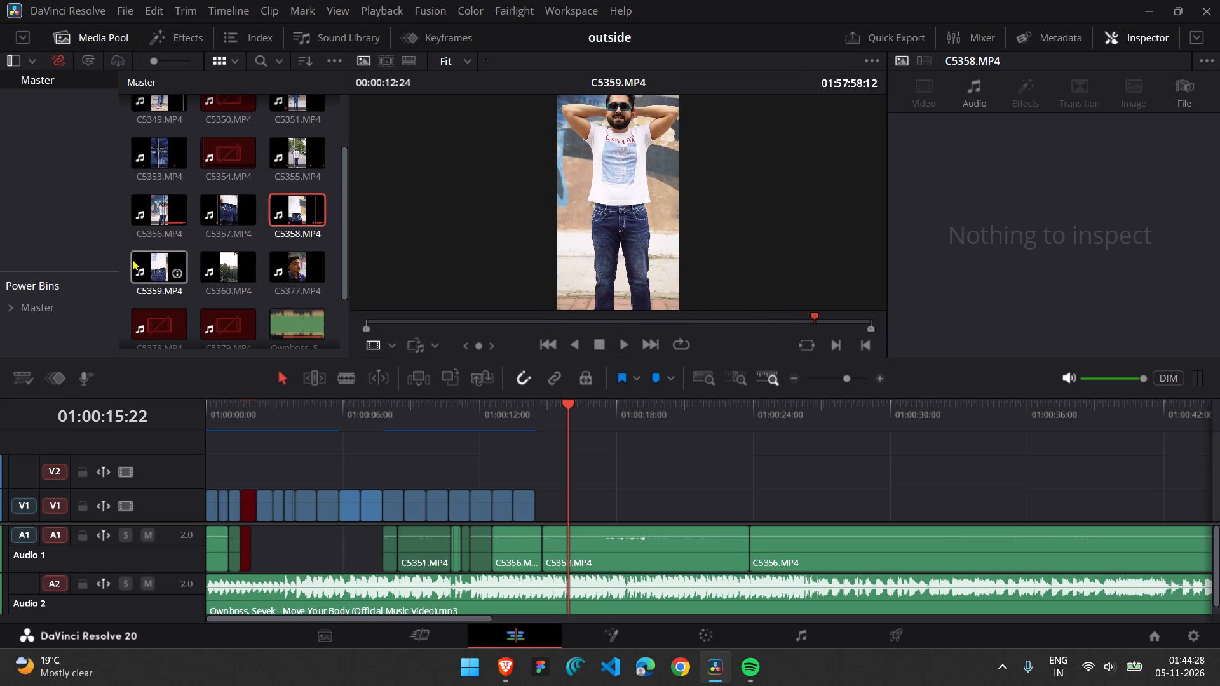
Mark an in point at 01:52:39:06 in source clip C5355.MP4 and place it on V1 directly after the last clip.
scroll(137, 194, "up", 4)
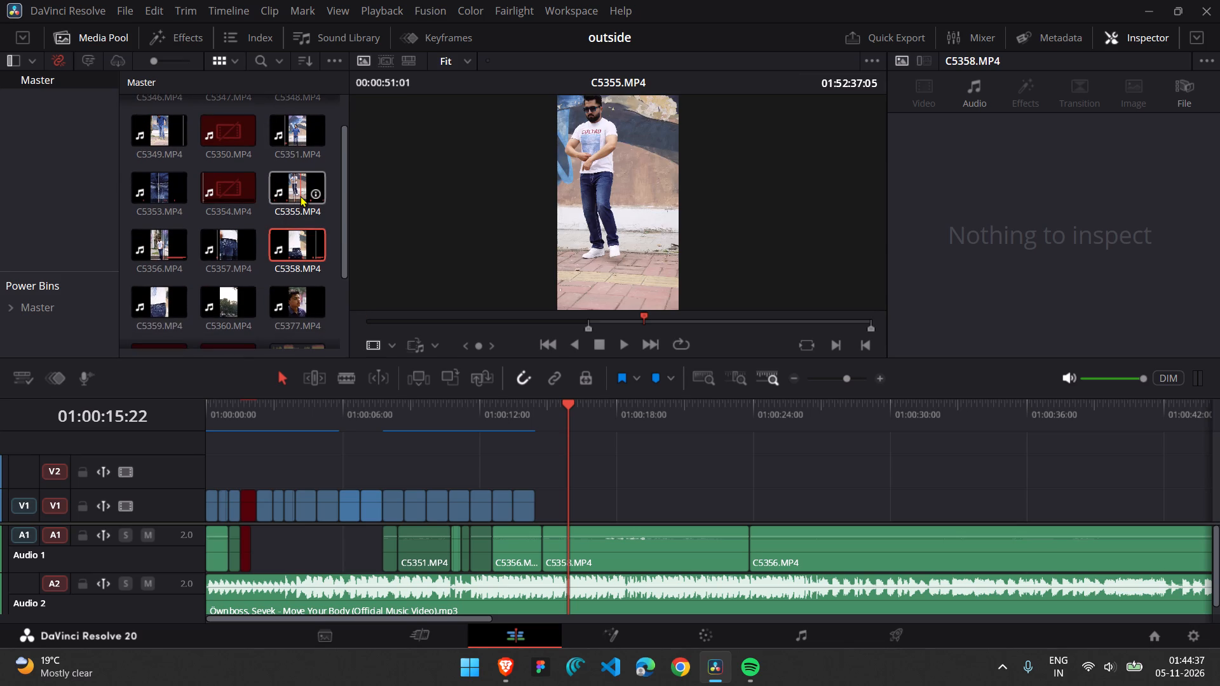
key("space")
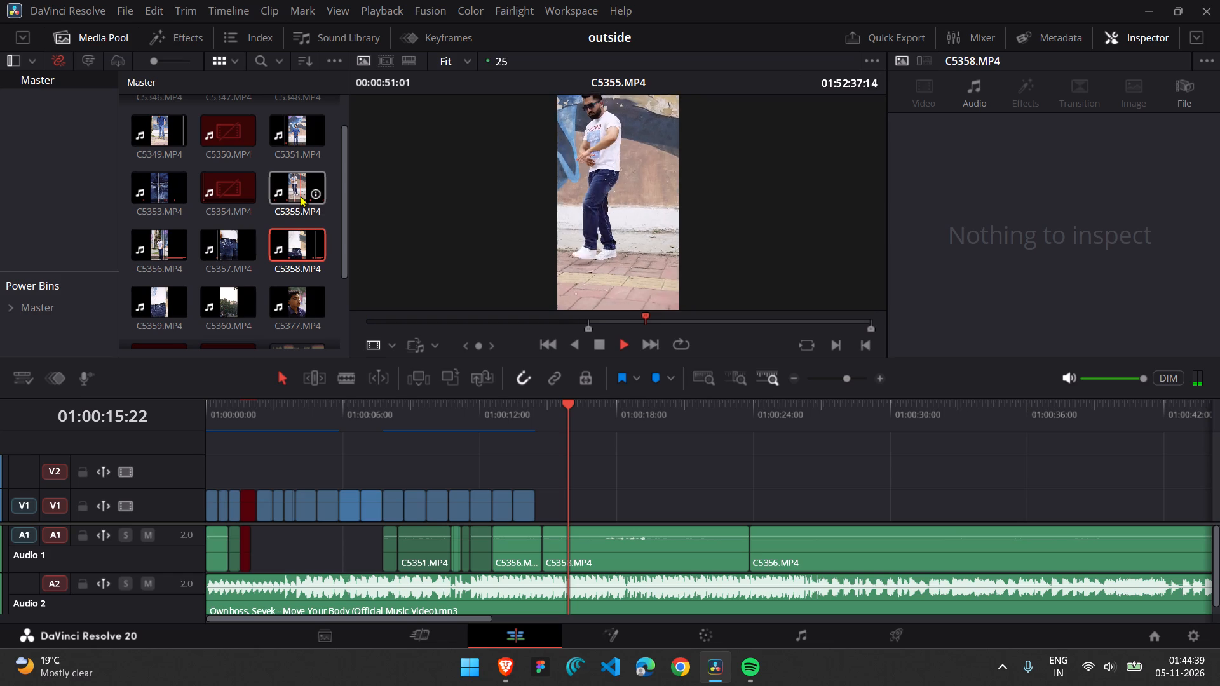
key("space")
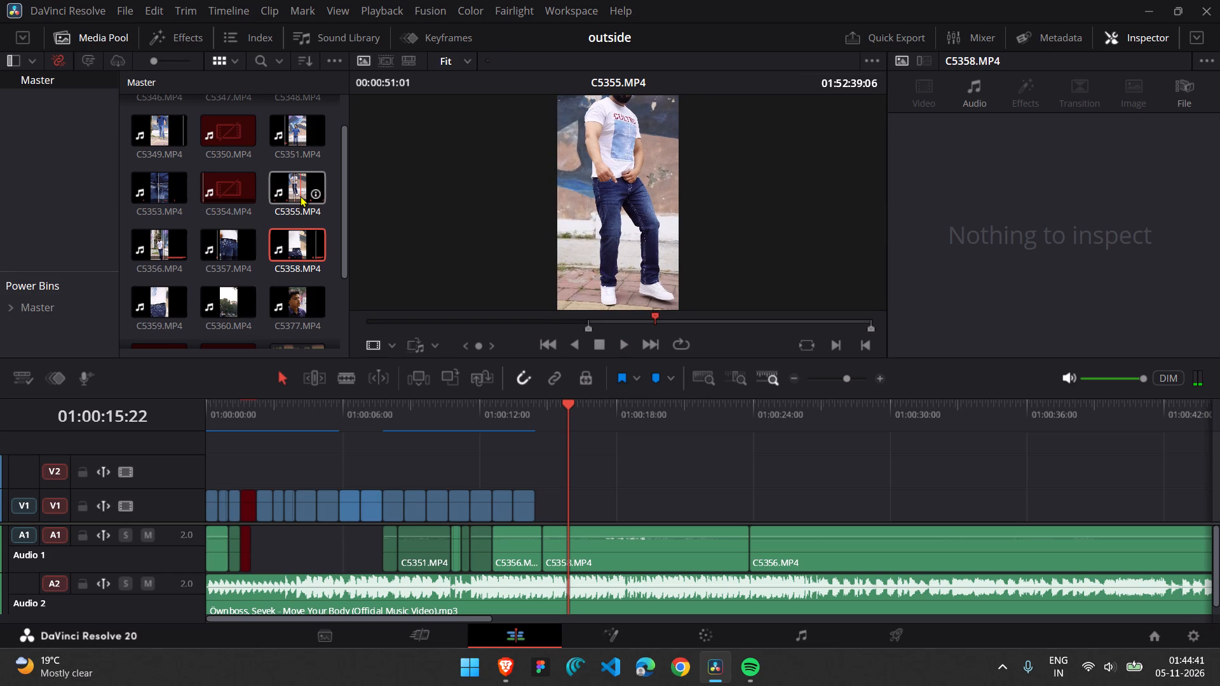
key("i")
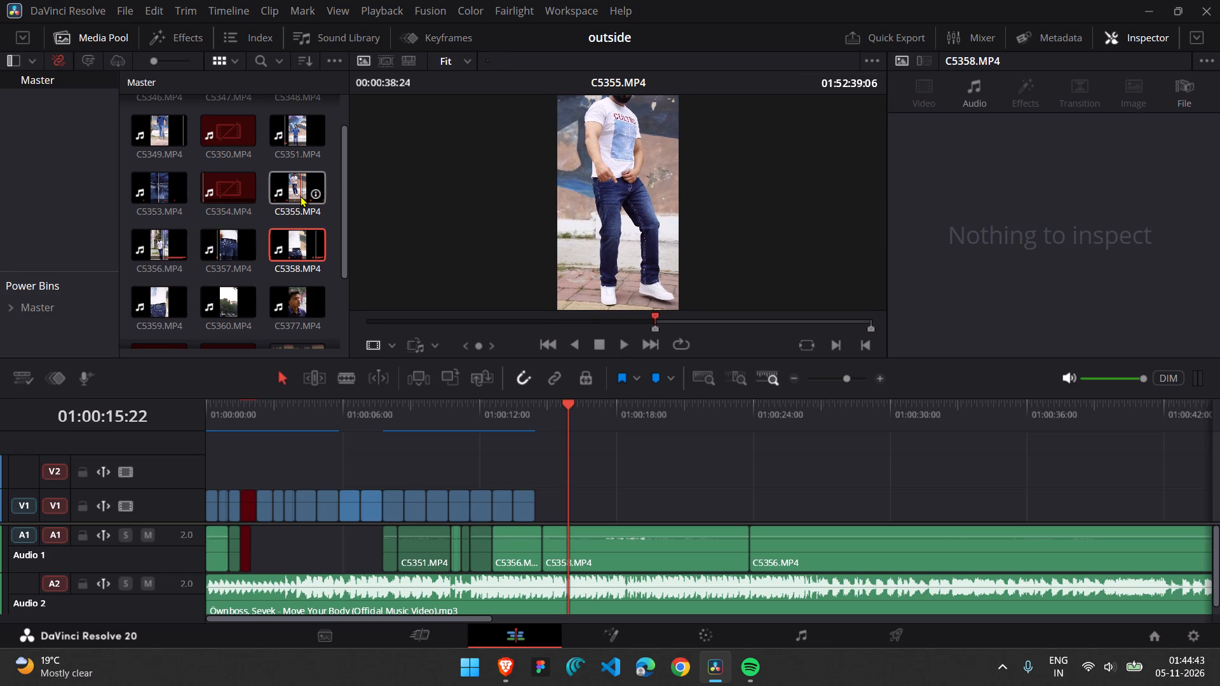
left_click_drag(300, 196, 586, 540)
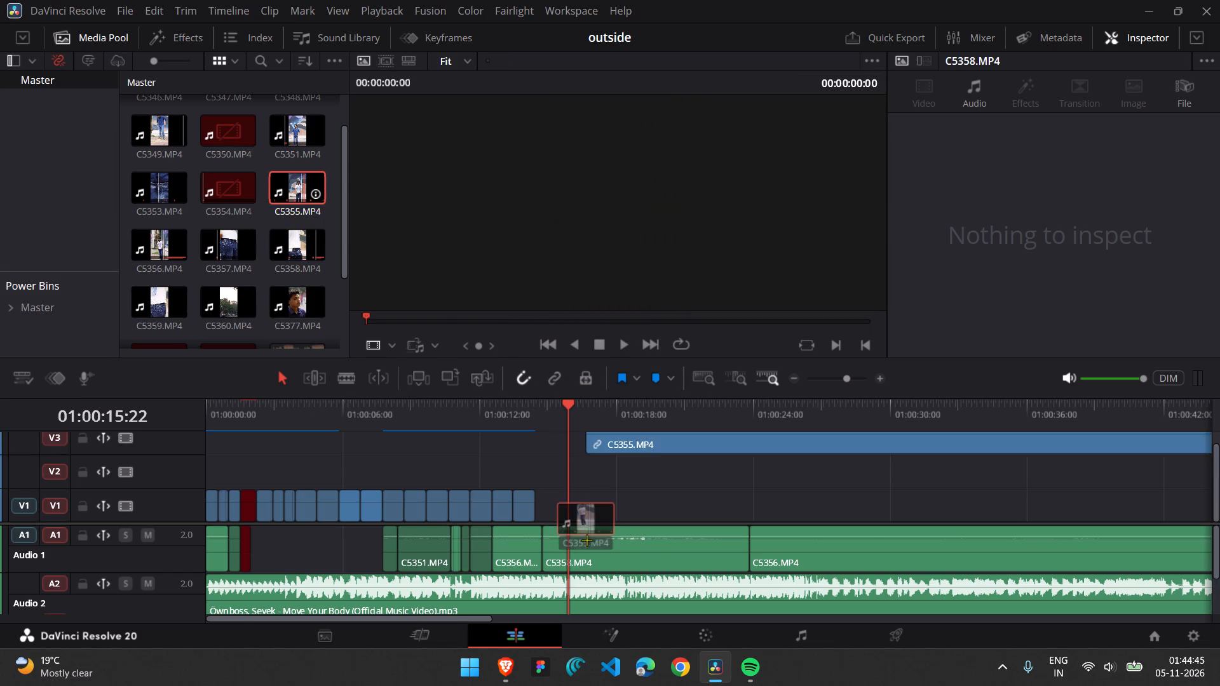
left_click_drag(586, 540, 544, 537)
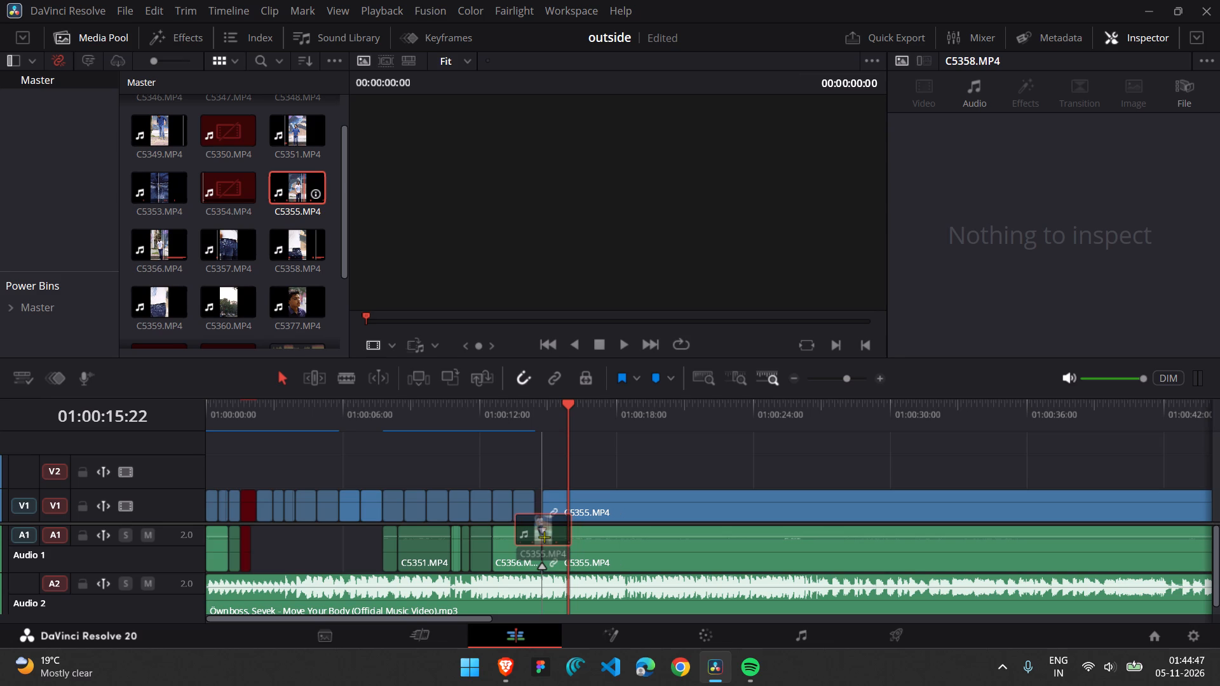
left_click_drag(544, 537, 537, 534)
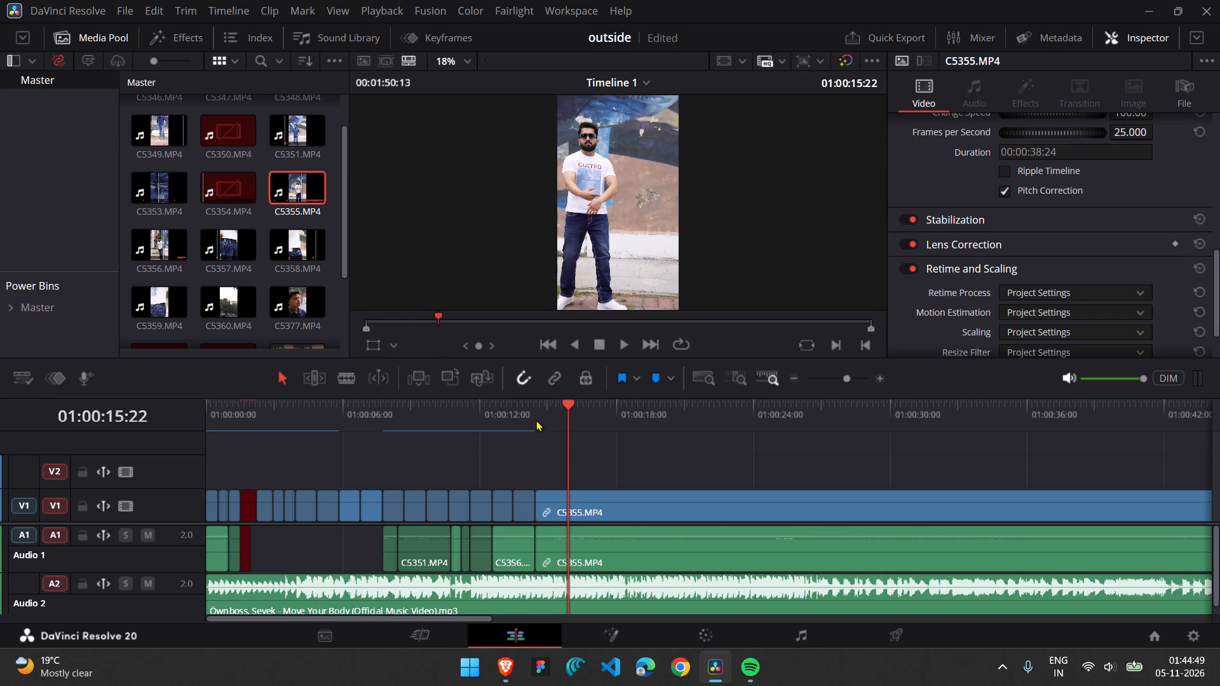
Shift the new C5355.MP4 video 01:06 later on V1 and extend its start back to meet the preceding clip.
left_click(534, 418)
key("space")
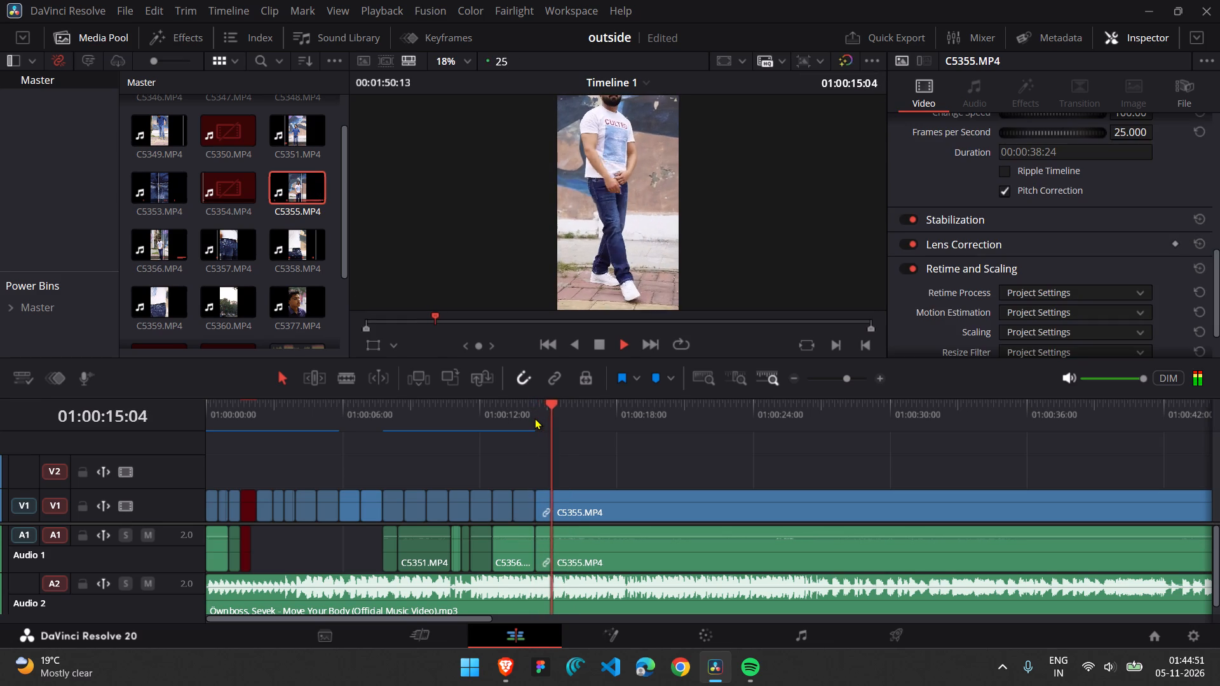
key("space")
left_click_drag(576, 499, 602, 499)
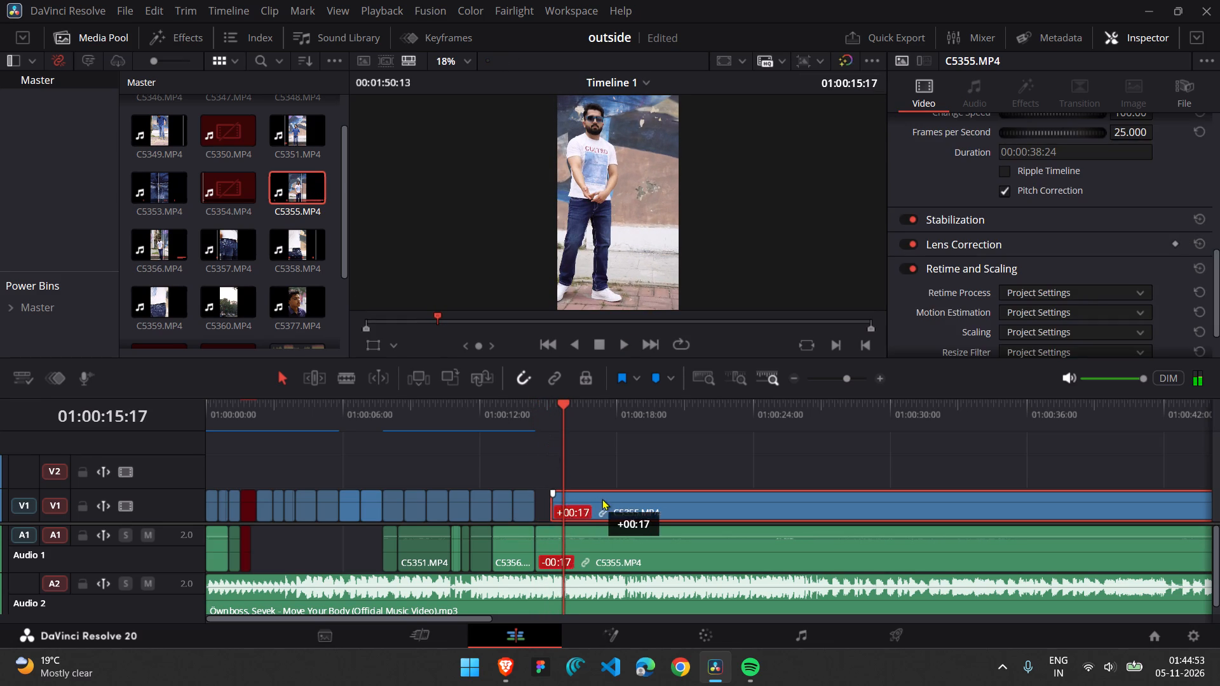
left_click_drag(602, 499, 606, 500)
left_click_drag(570, 511, 545, 509)
Split the C5355.MP4 video on V1 at 01:00:15:12 to suit the music and delete the part after the cut.
left_click(536, 412)
key("space")
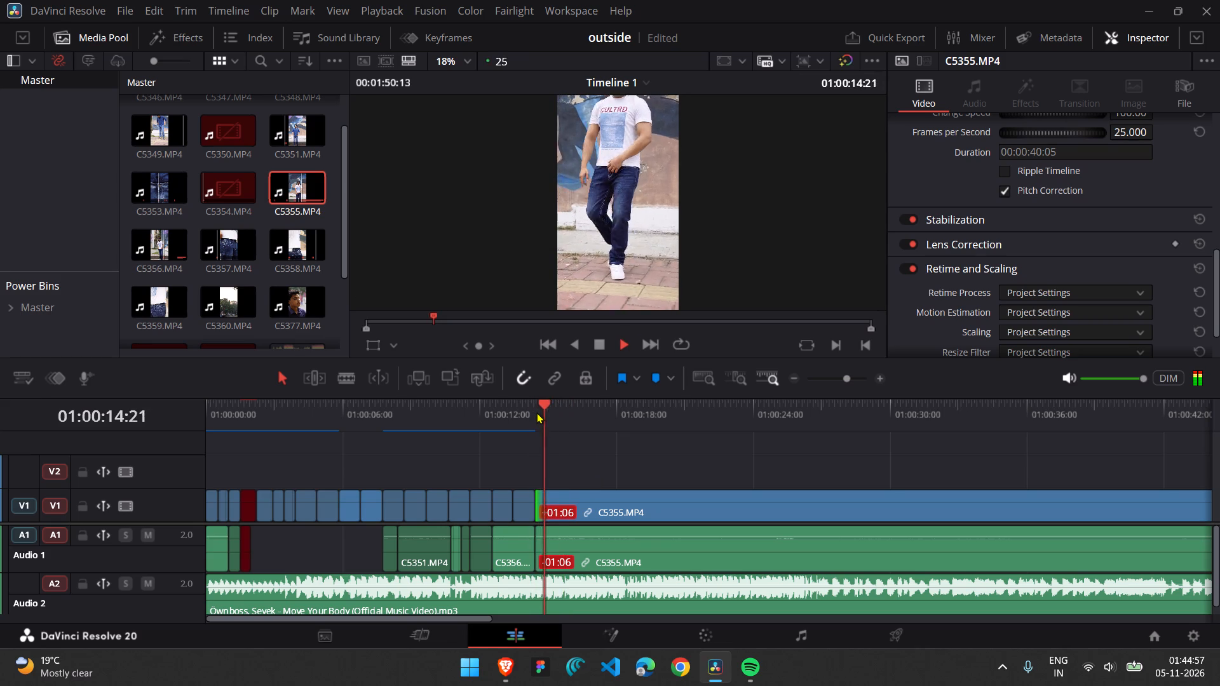
key("space")
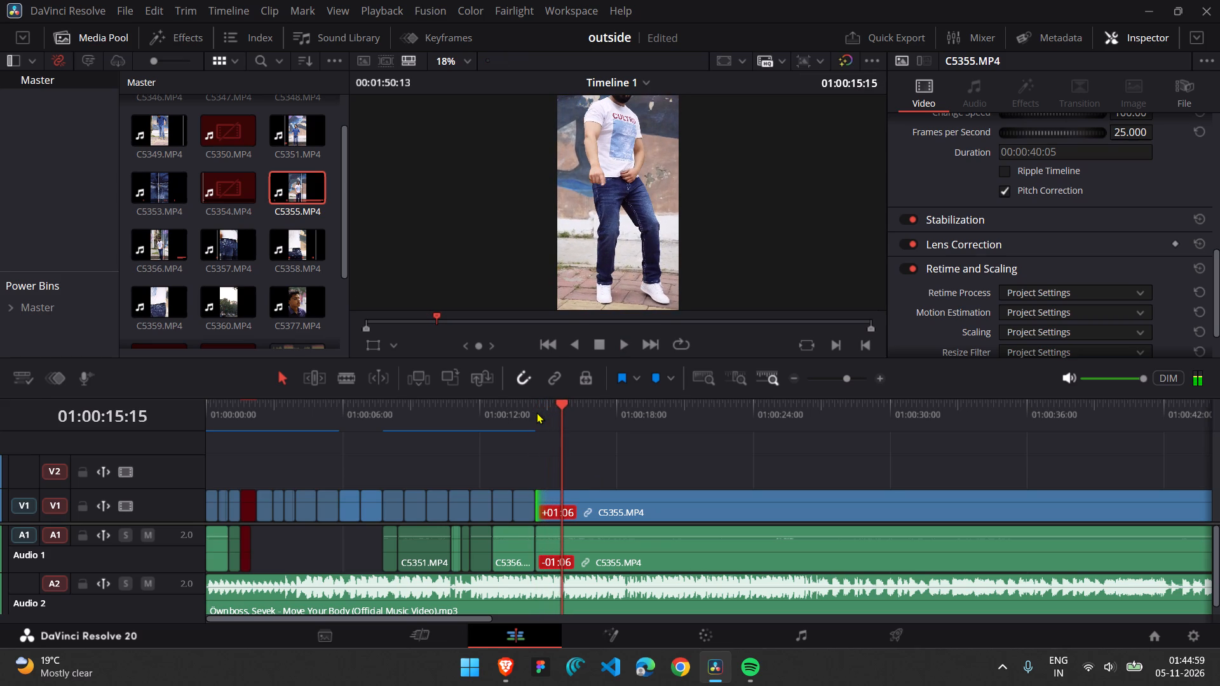
key("Left")
key("Left")
key("Left")
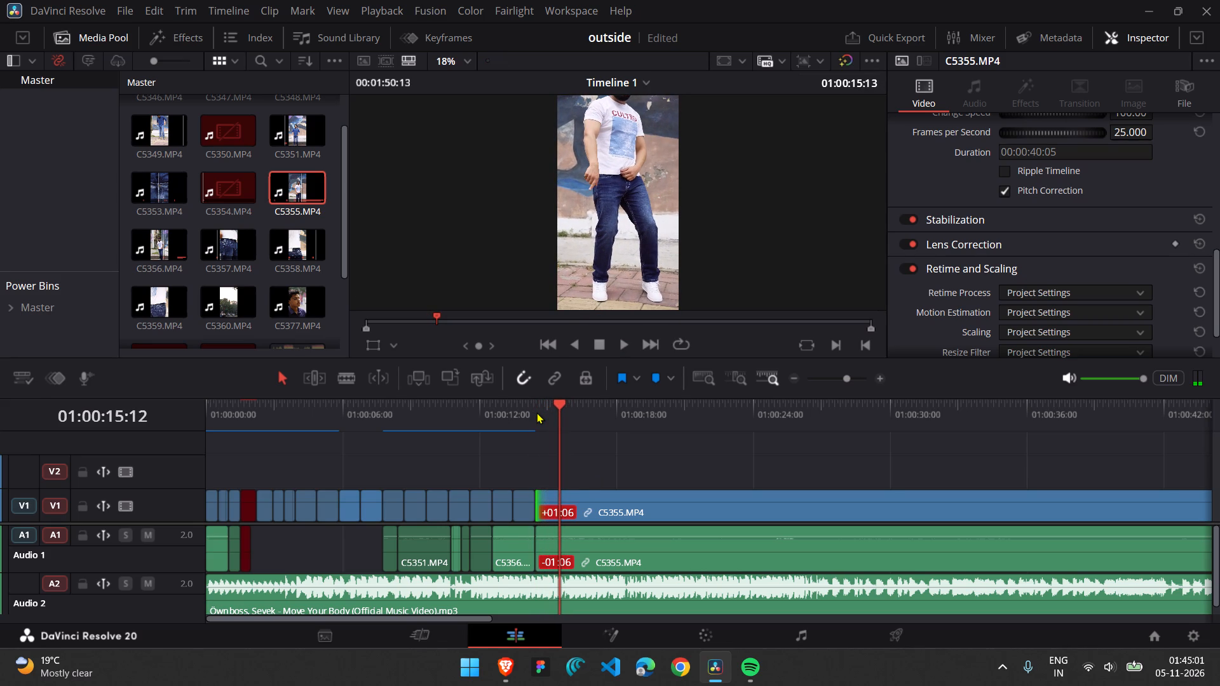
left_click(682, 490)
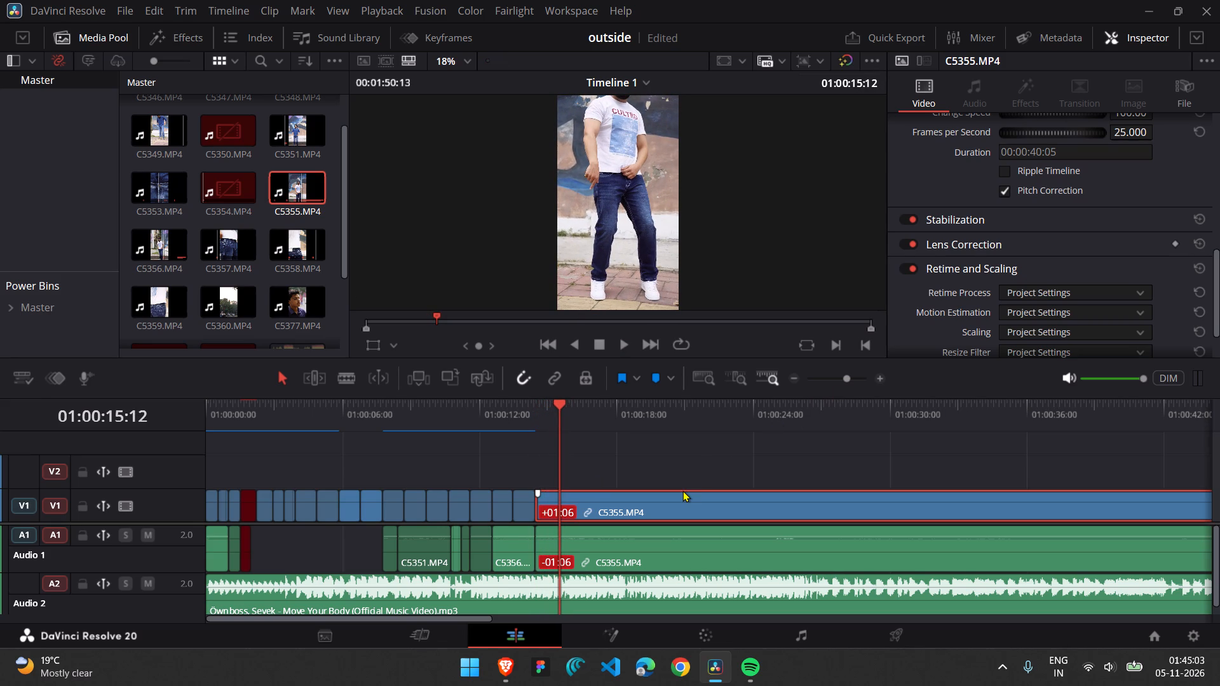
key("ctrl+b")
left_click(682, 490, "ctrl")
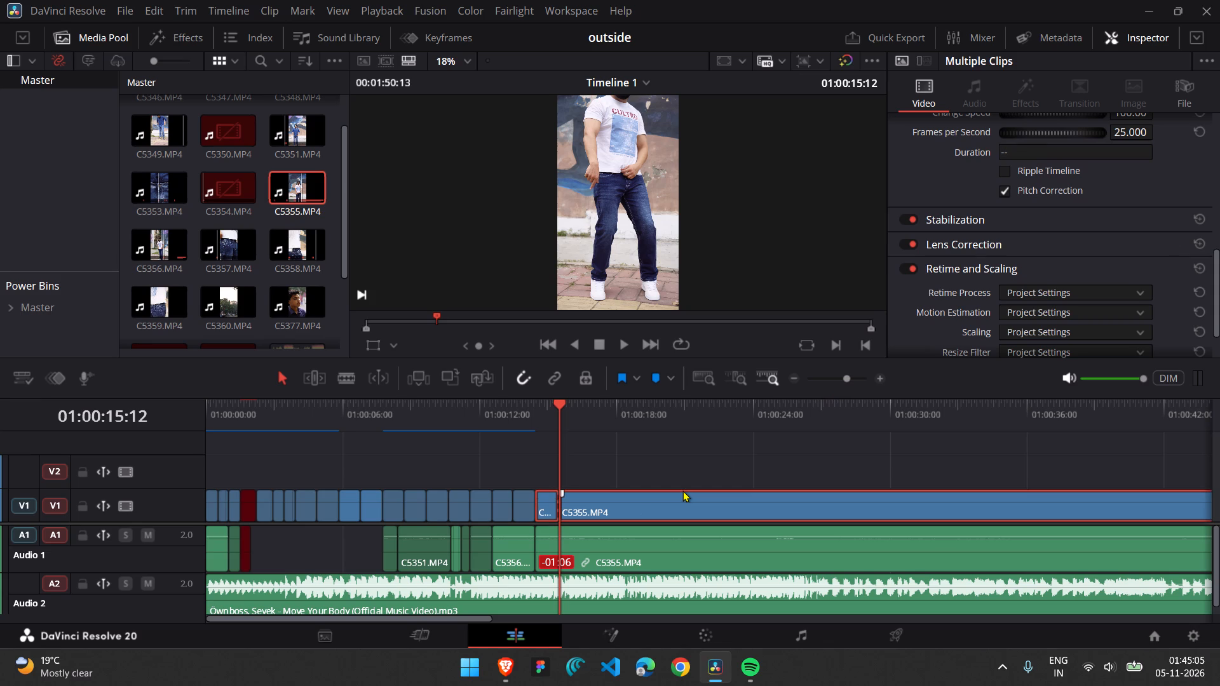
key("BackSpace")
key("ctrl+z")
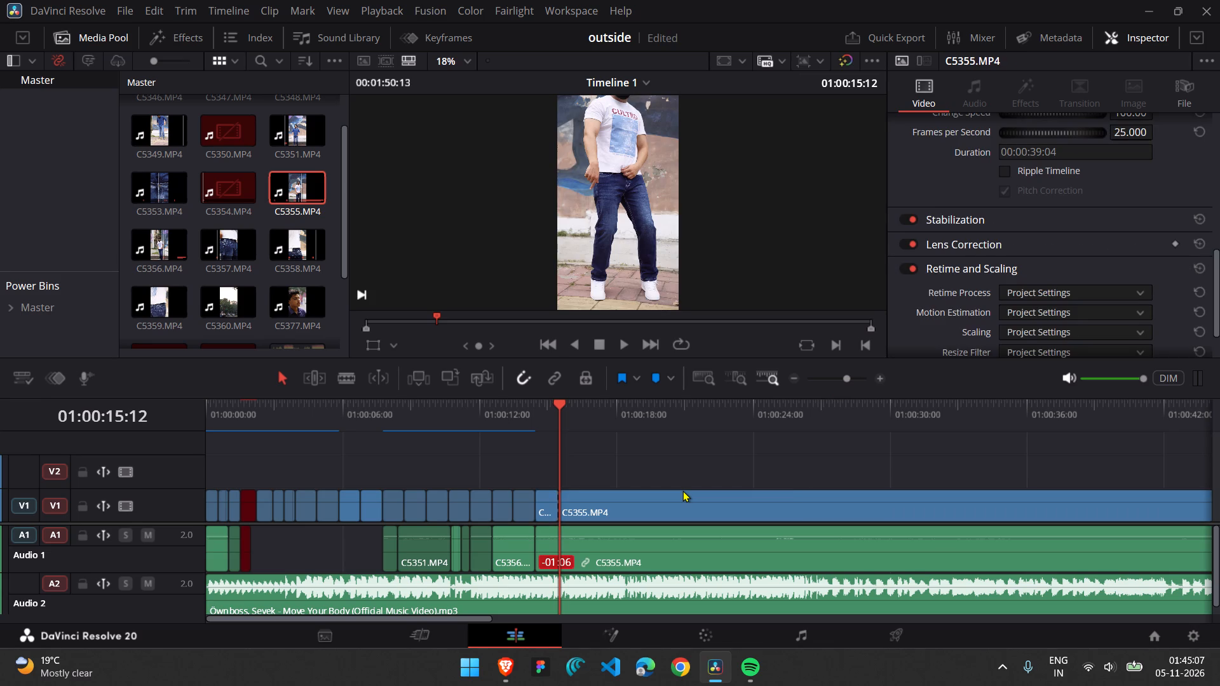
left_click(682, 490)
key("BackSpace")
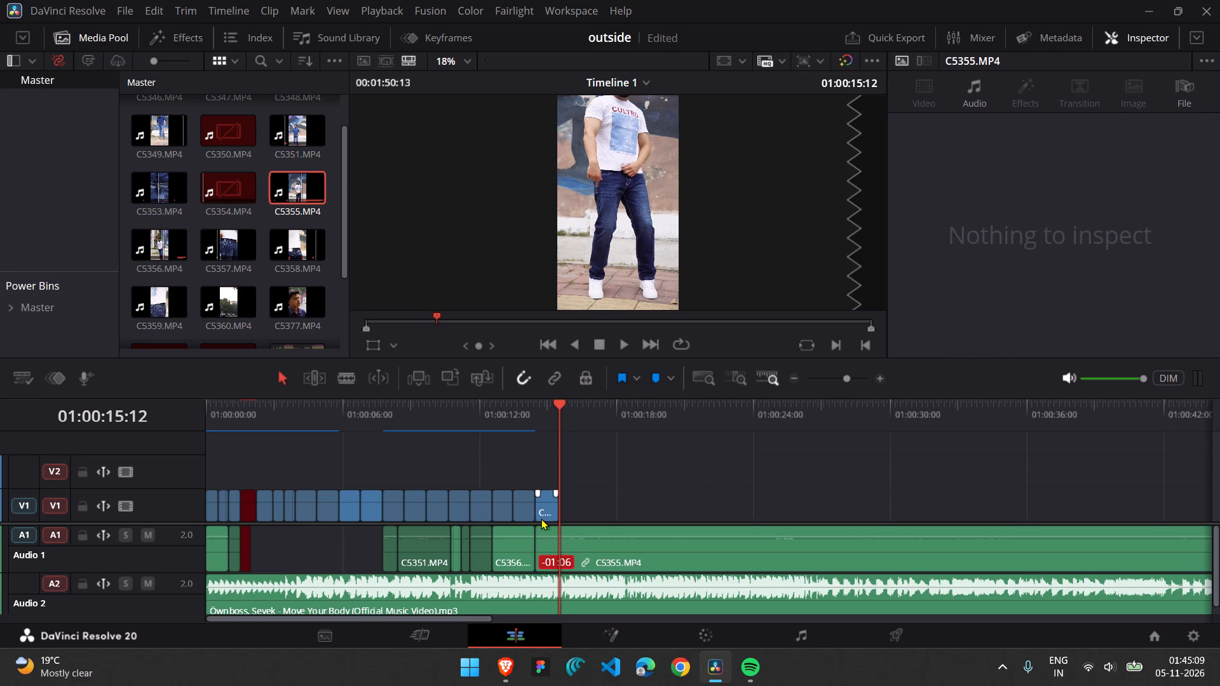
Slow the remaining C5355.MP4 video clip on V1 to 64% speed with the Optical Flow retime process and play it back.
left_click(543, 518)
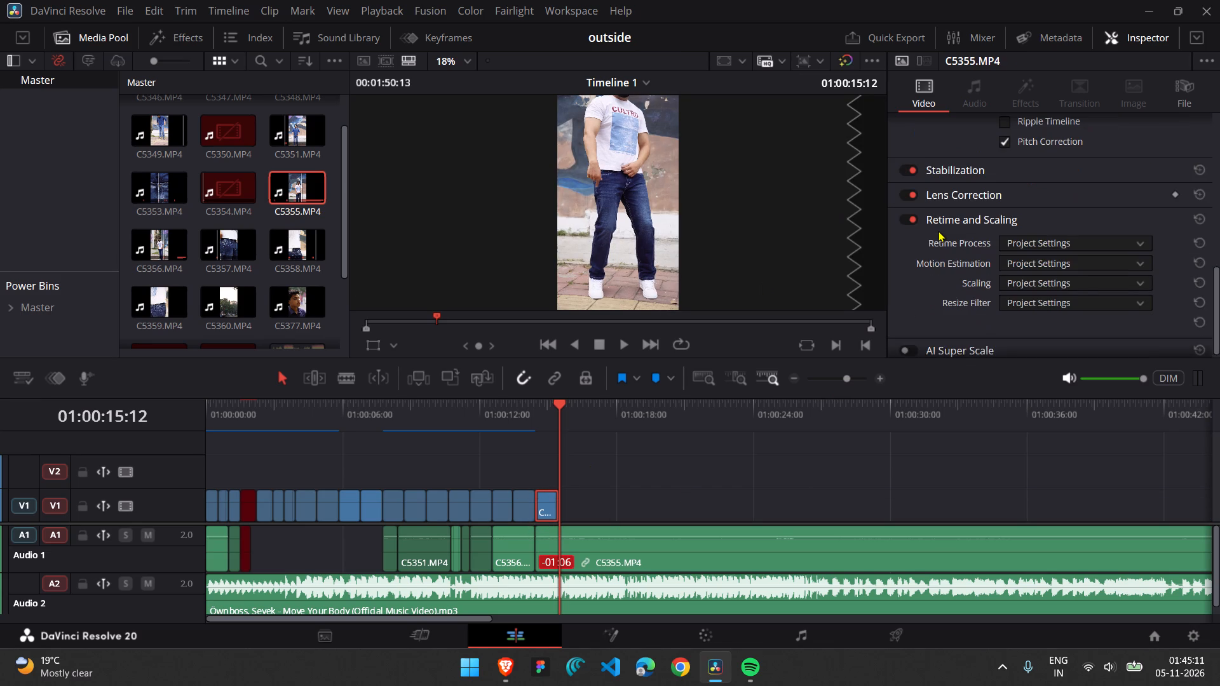
left_click(1016, 241)
left_click(1019, 303)
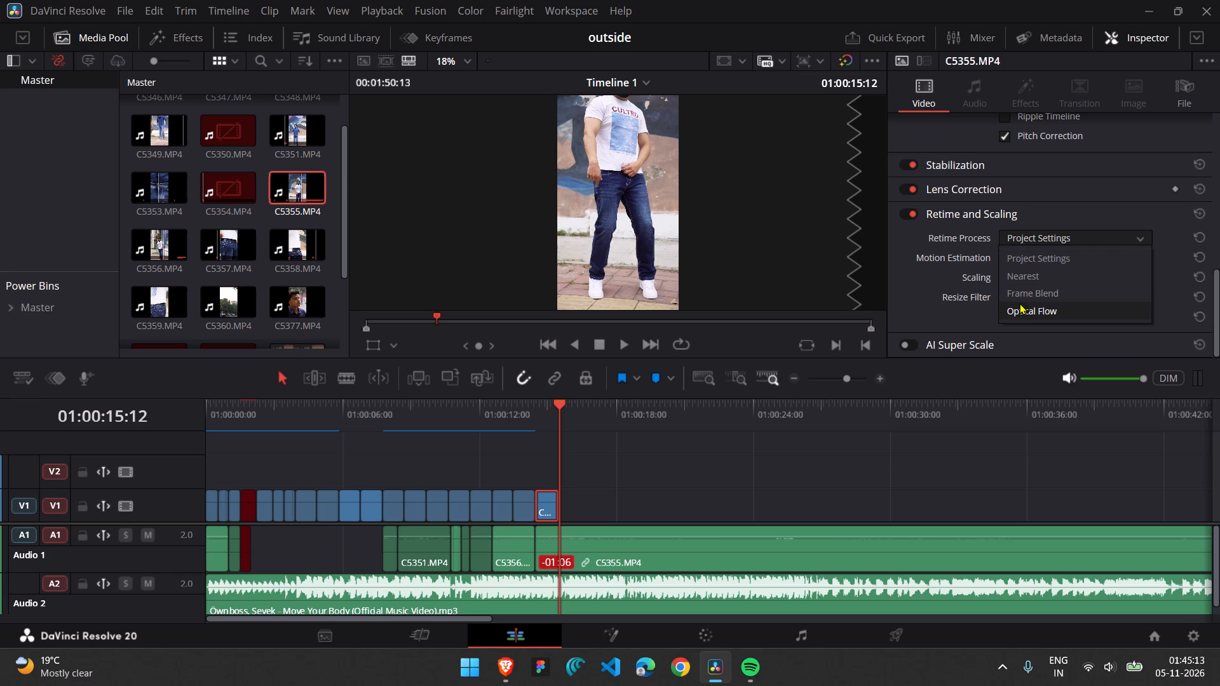
scroll(1019, 209, "up", 1)
left_click_drag(1128, 198, 1100, 198)
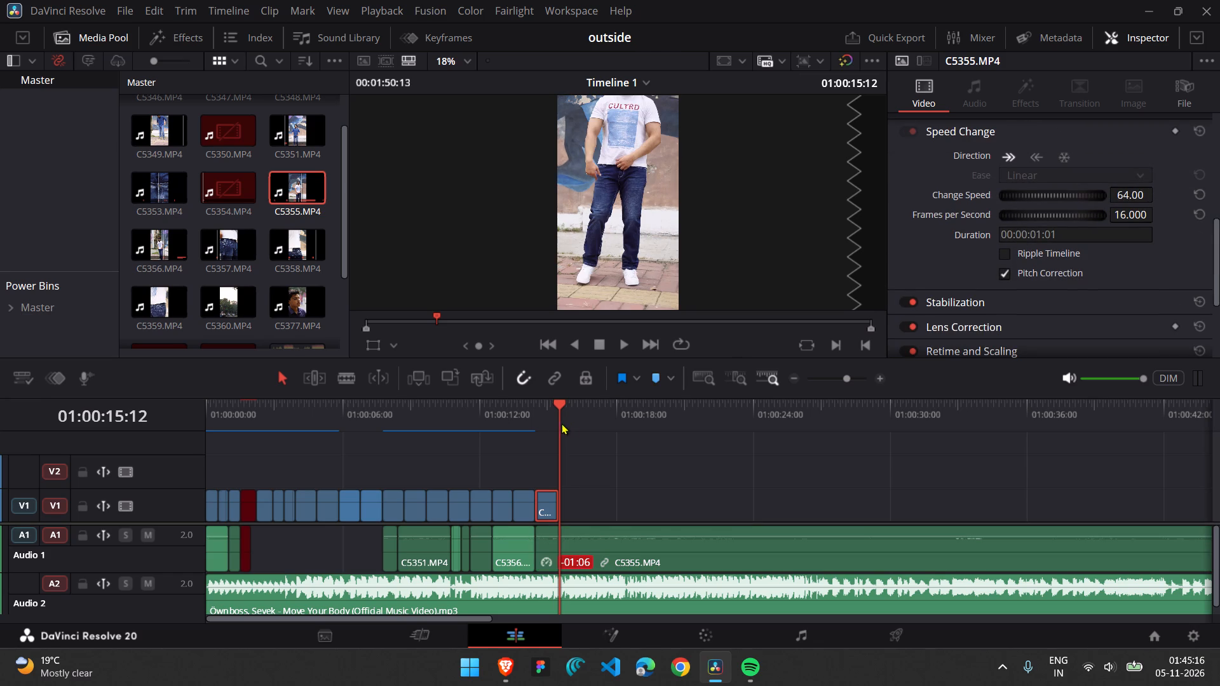
left_click(534, 420)
left_click(505, 419)
key("space")
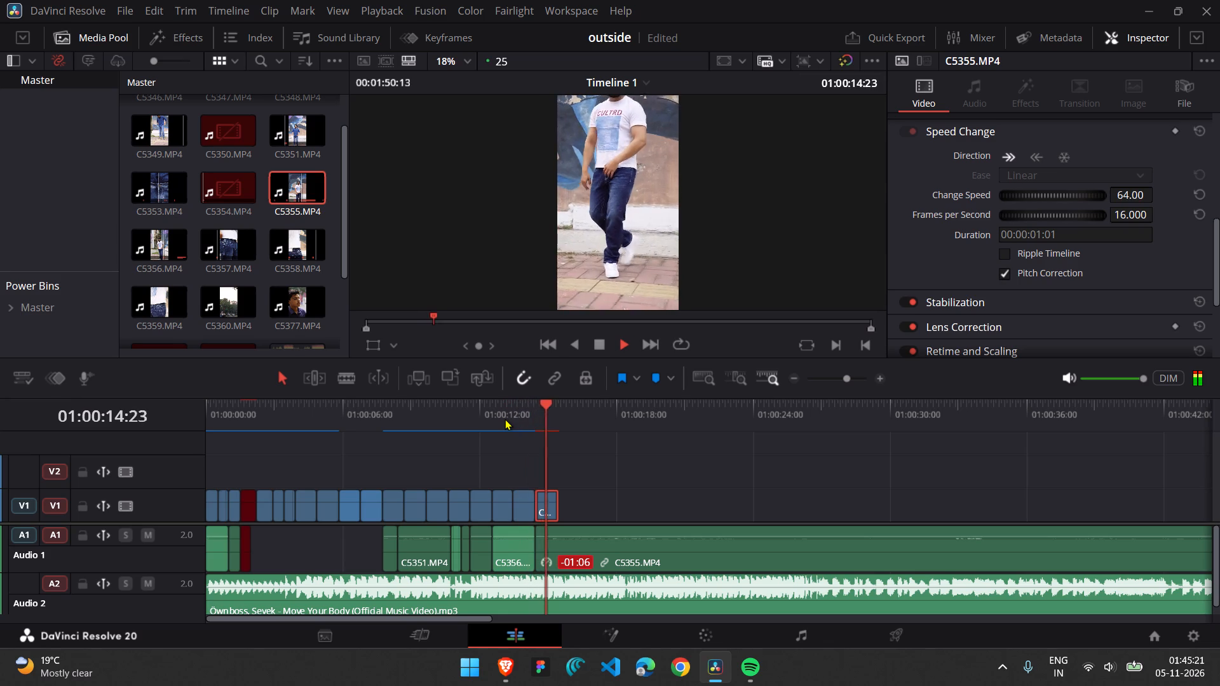
key("space")
Enlarge the last C5355.MP4 clip on V1 to a zoom of 1.570 and set its vertical position to 211.
left_click(558, 508)
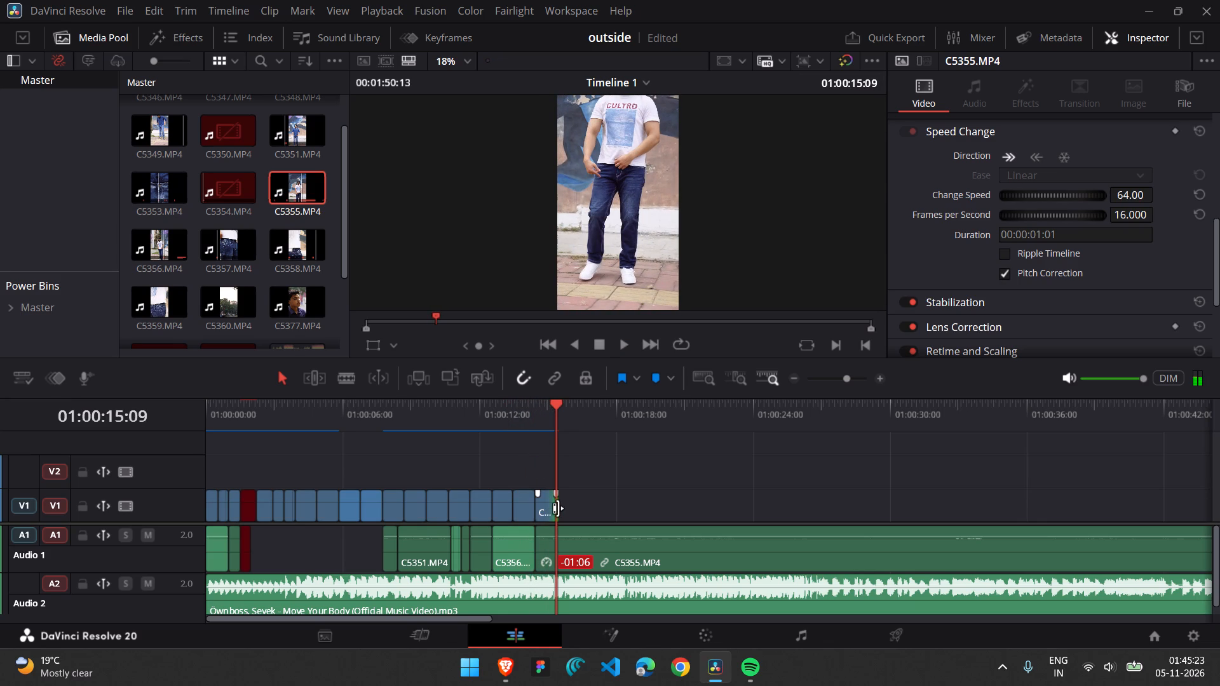
left_click(548, 509)
scroll(1128, 170, "up", 5)
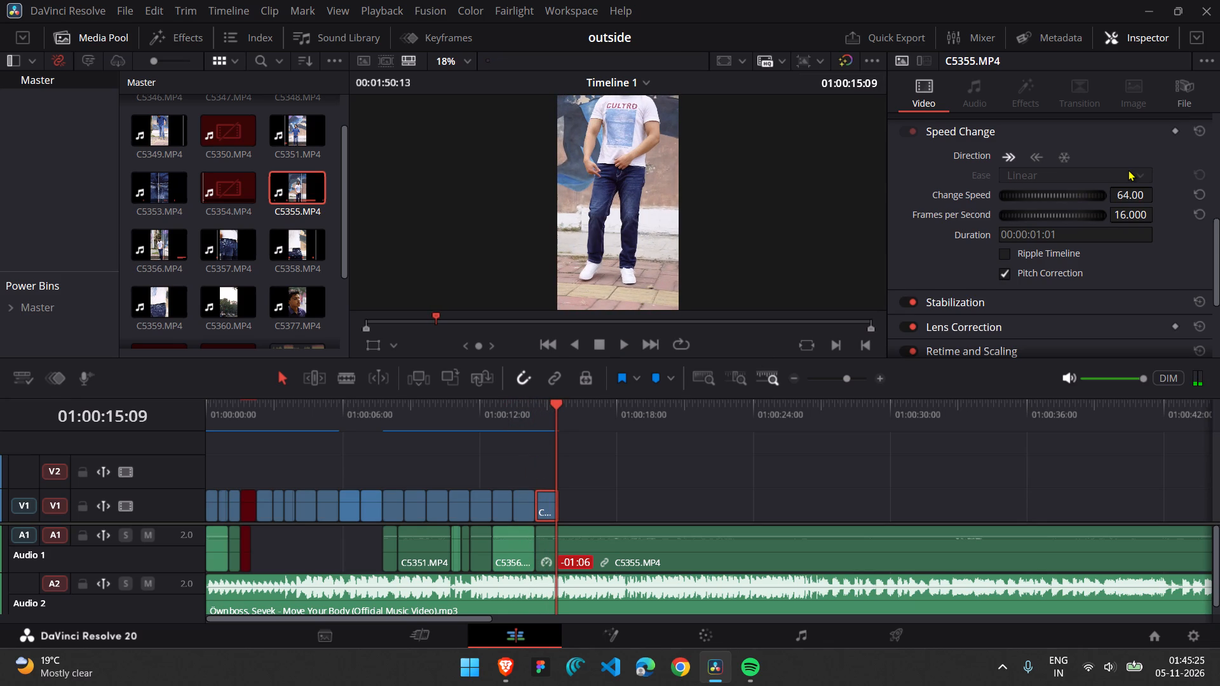
left_click_drag(1033, 151, 1083, 151)
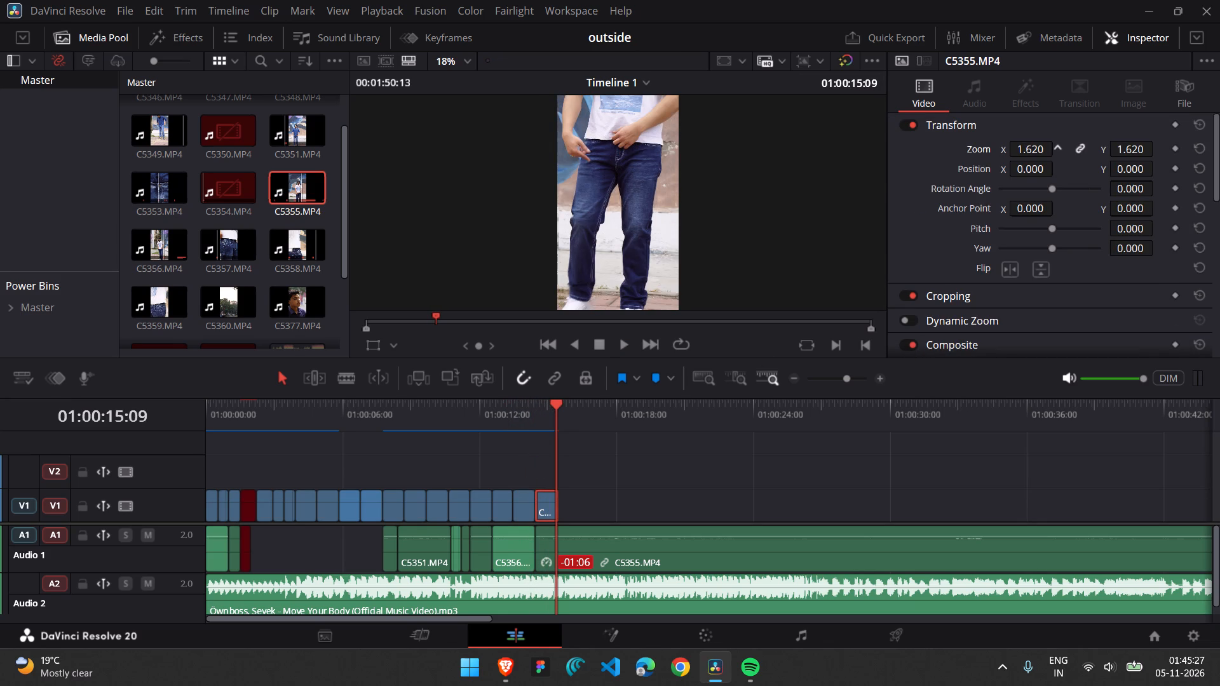
left_click_drag(1083, 151, 1078, 151)
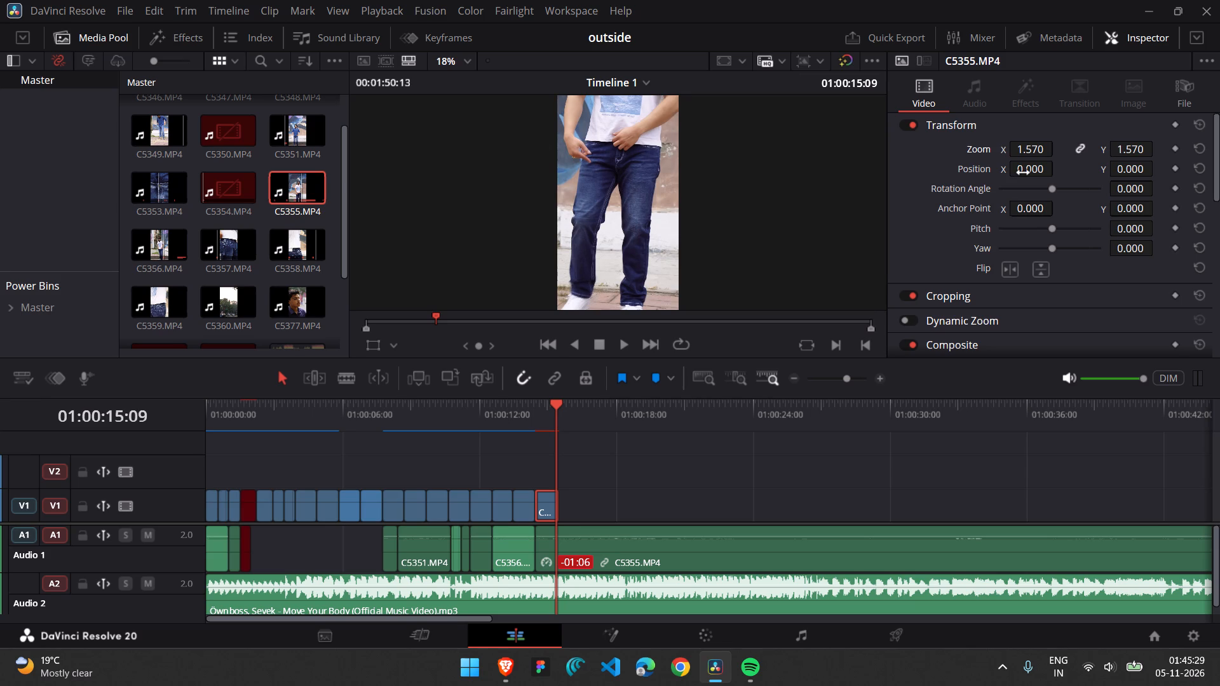
left_click_drag(1138, 168, 703, 349)
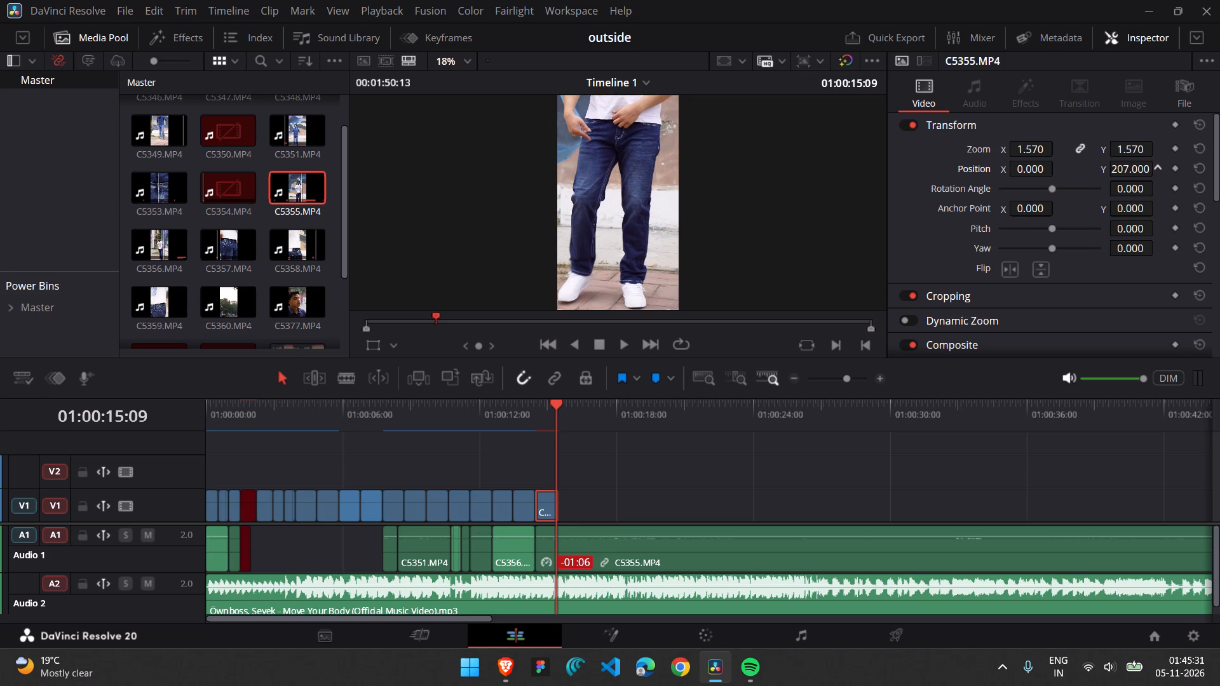
left_click_drag(703, 349, 704, 348)
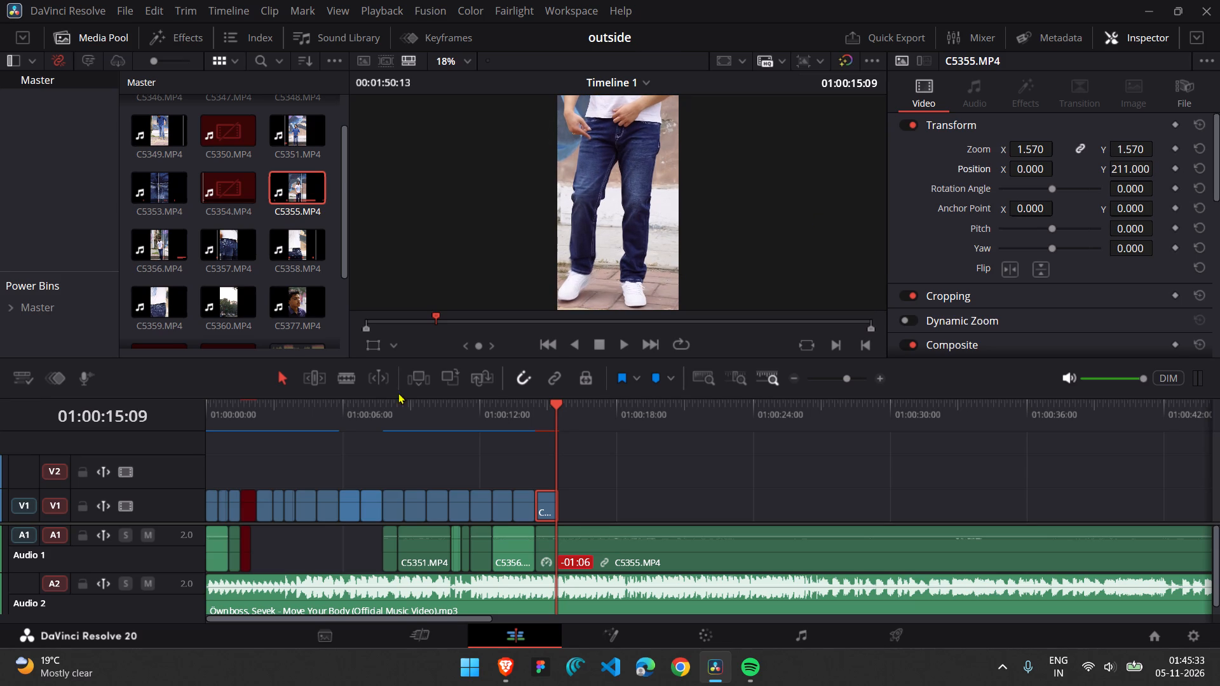
Play back the end of the edit around the reframed C5355.MP4 clip to examine its timing against the music.
left_click(513, 422)
key("space")
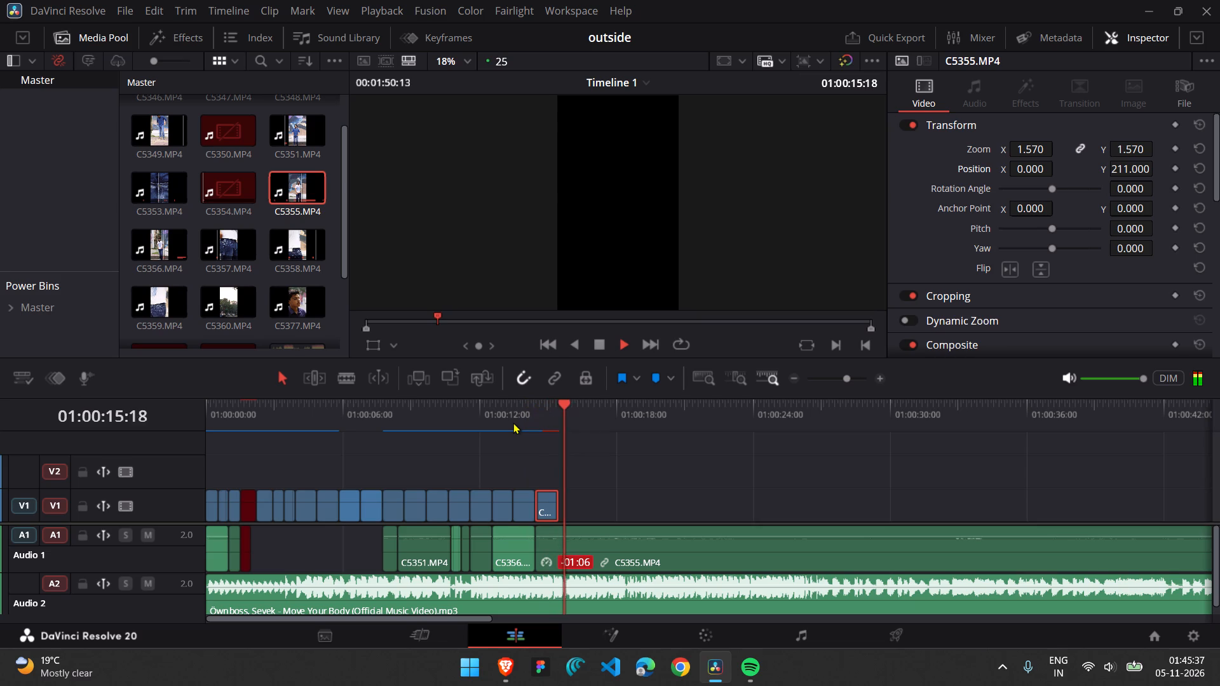
key("space")
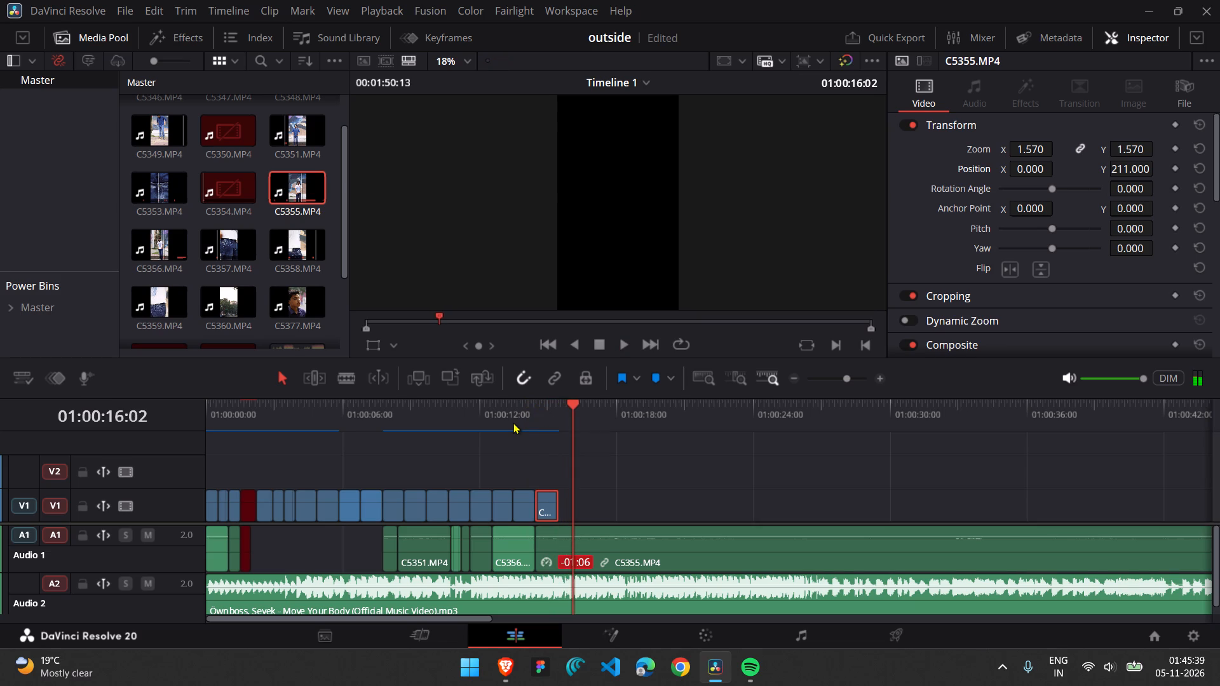
left_click(565, 415)
key("space")
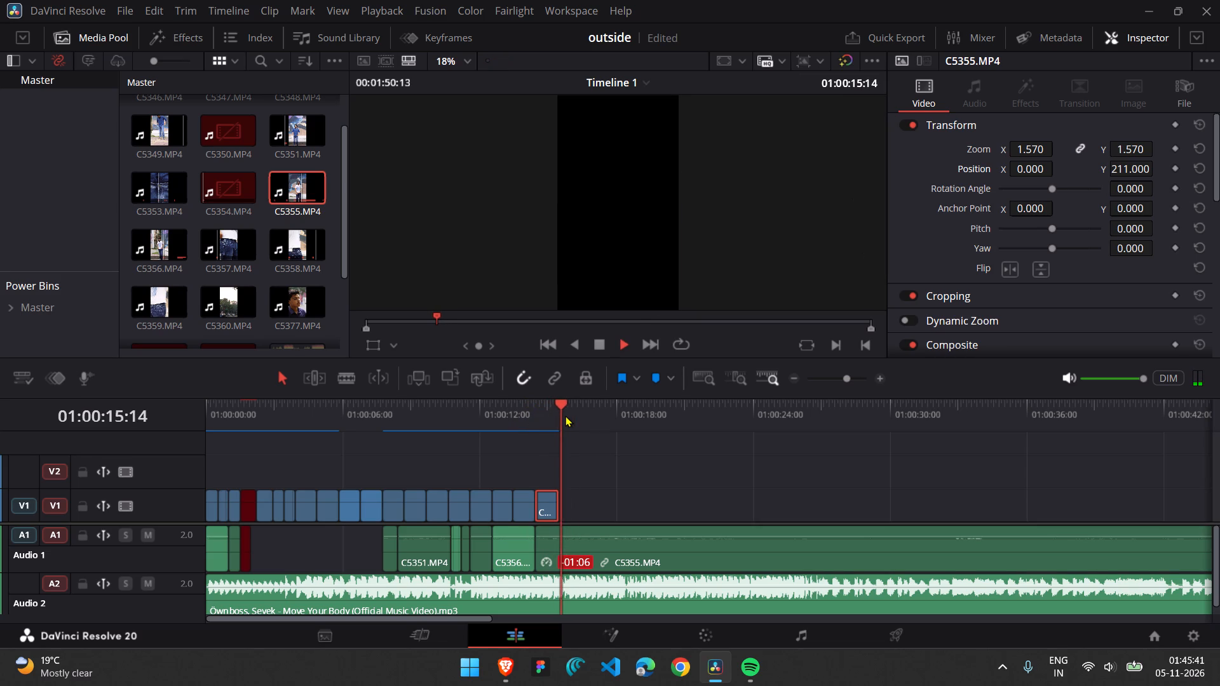
key("space")
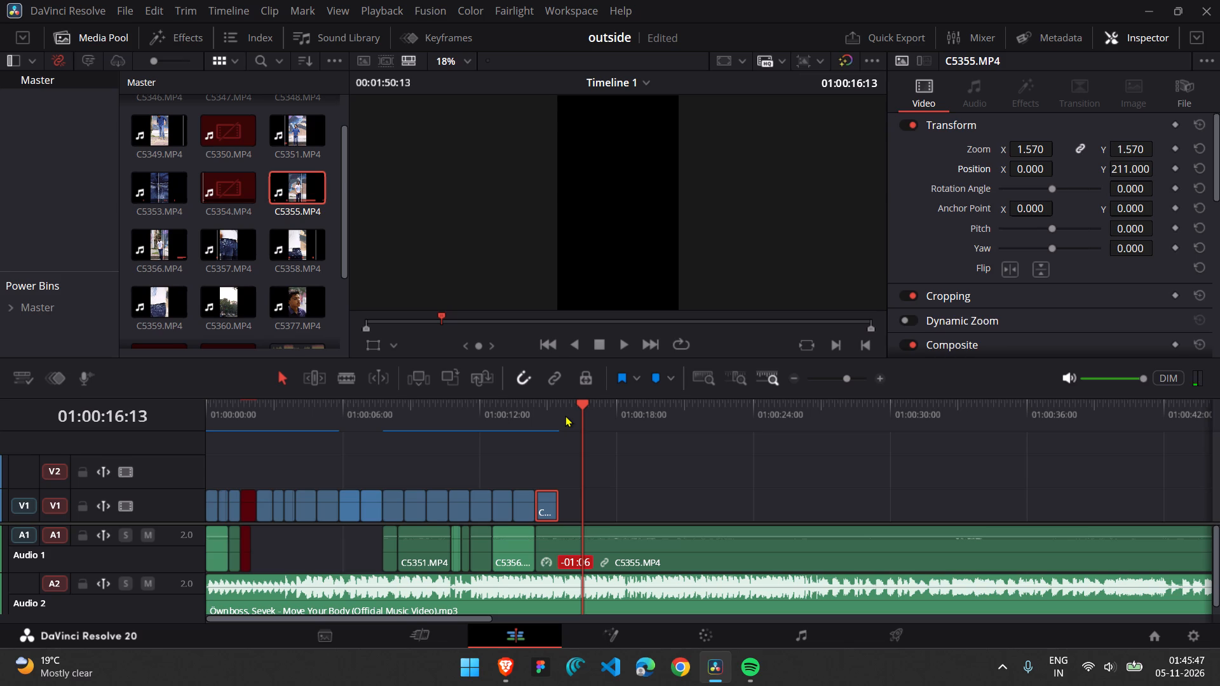
left_click(552, 414)
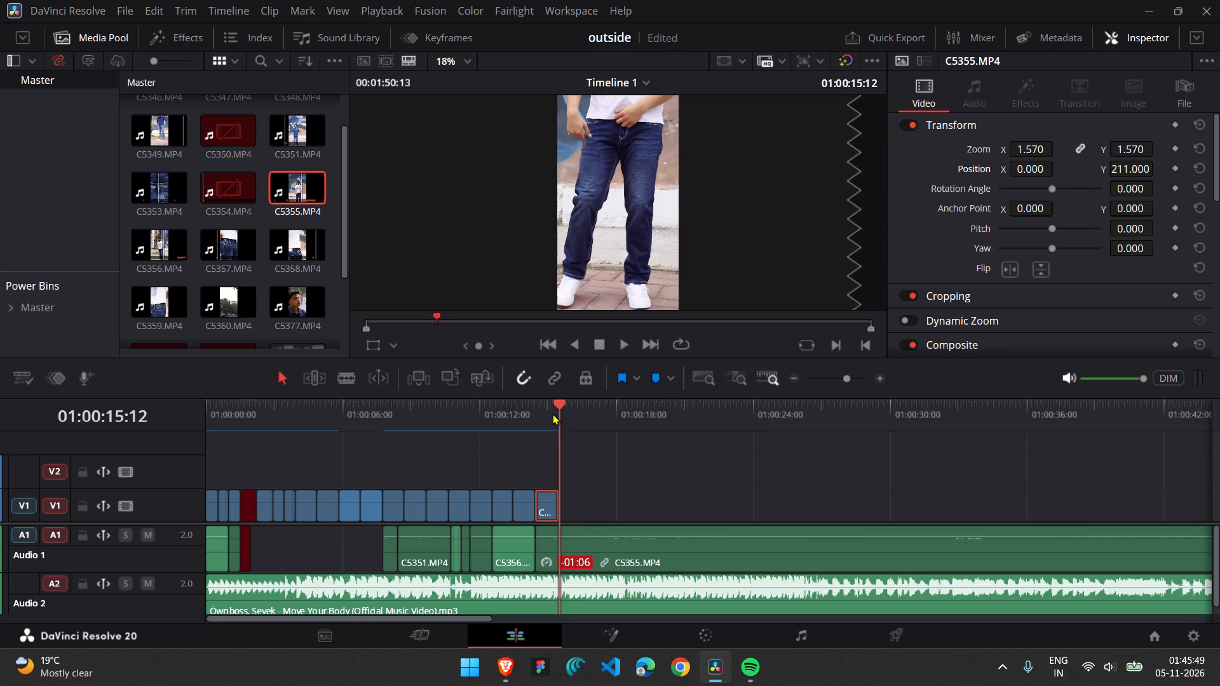
left_click(537, 410)
key("space")
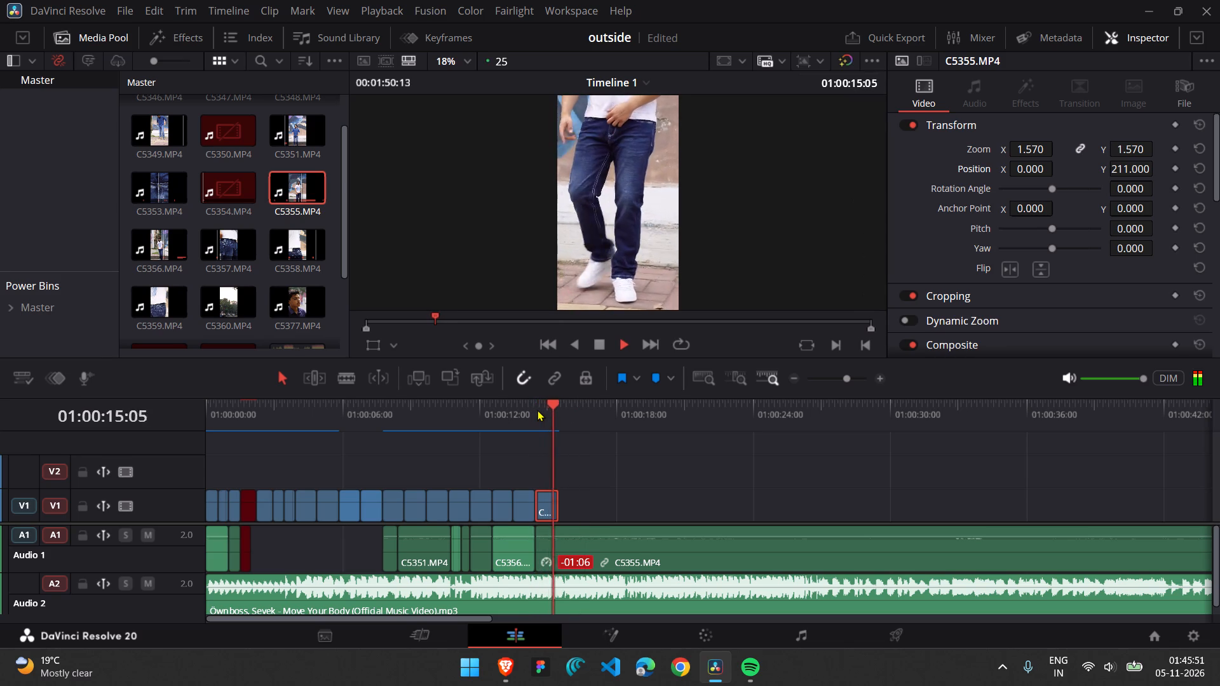
key("space")
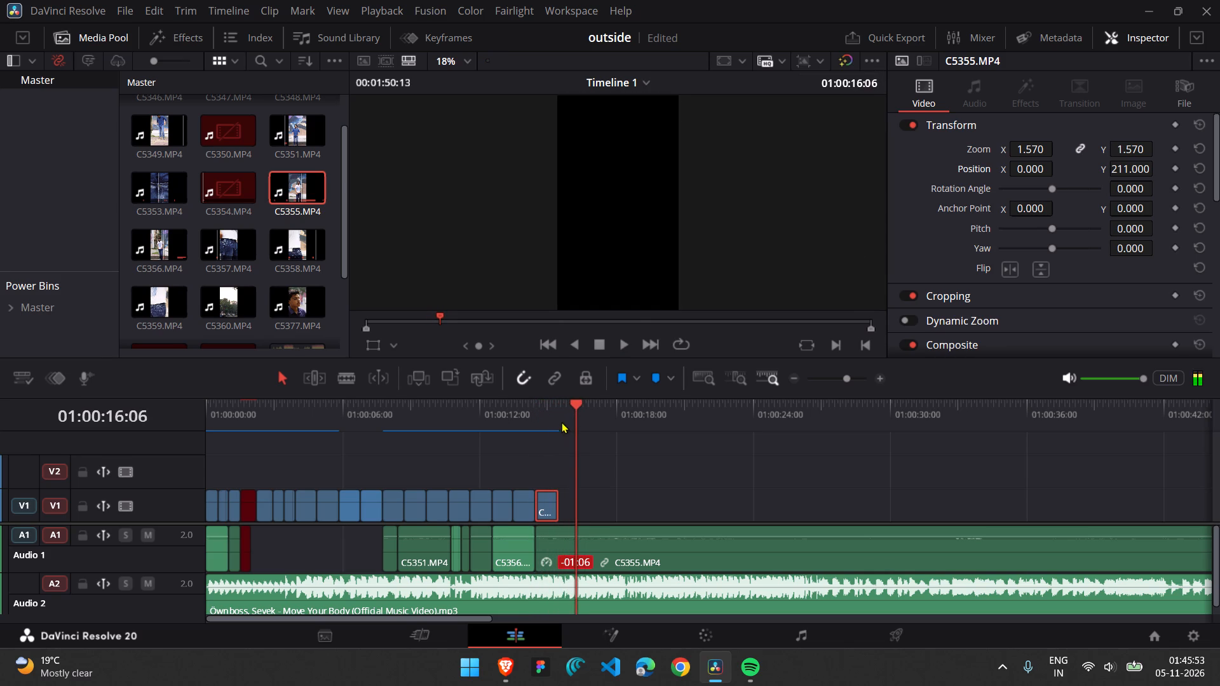
Return the playhead to the end of the last V1 clip and play source clip C5347.MP4 to examine its footage.
left_click(556, 422)
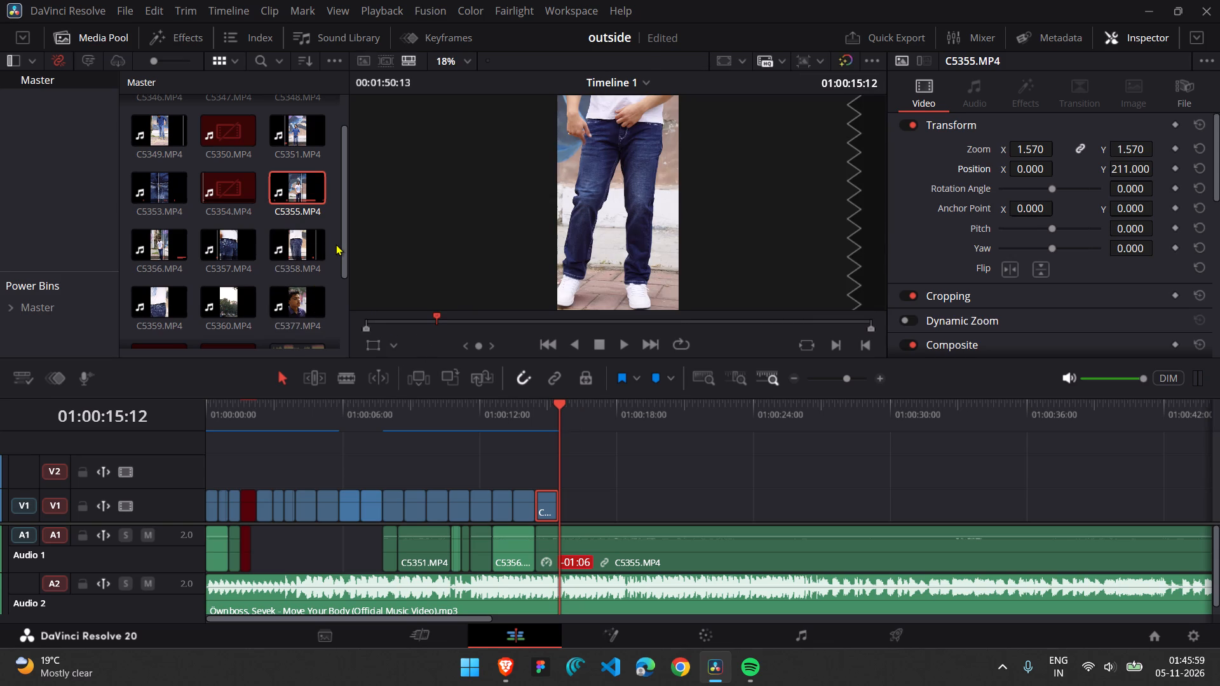
scroll(335, 244, "up", 3)
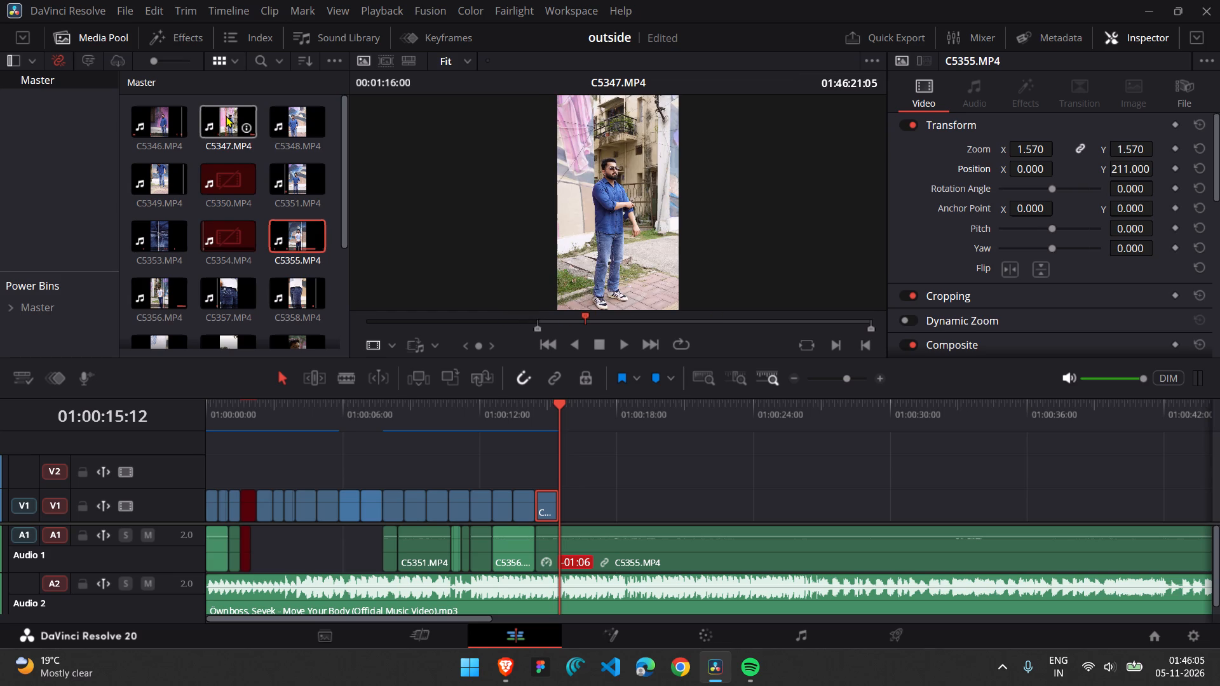
key("space")
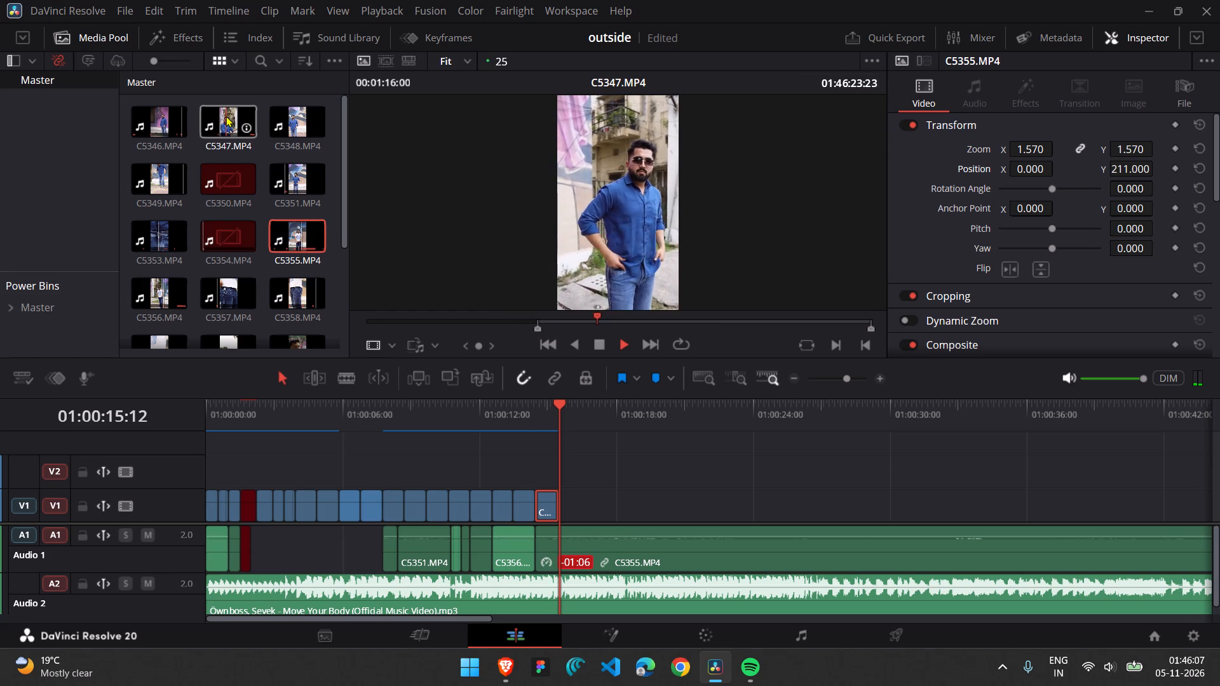
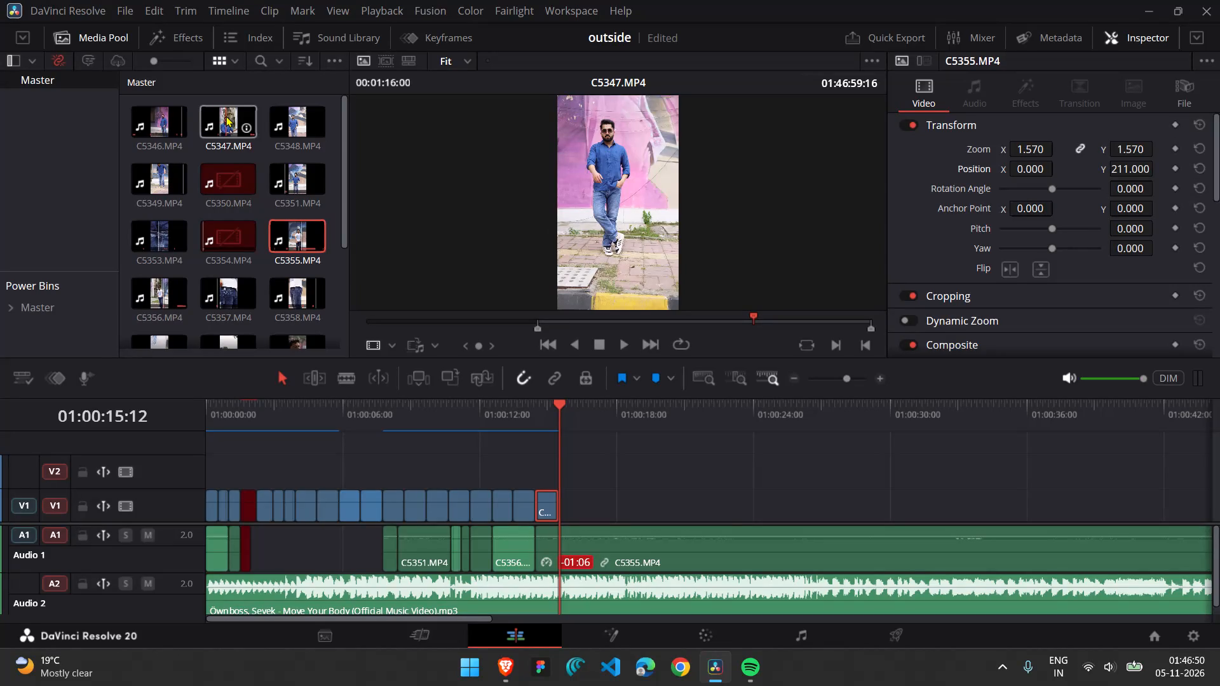
Play the rest of source clip C5347.MP4 to examine its footage.
key("space")
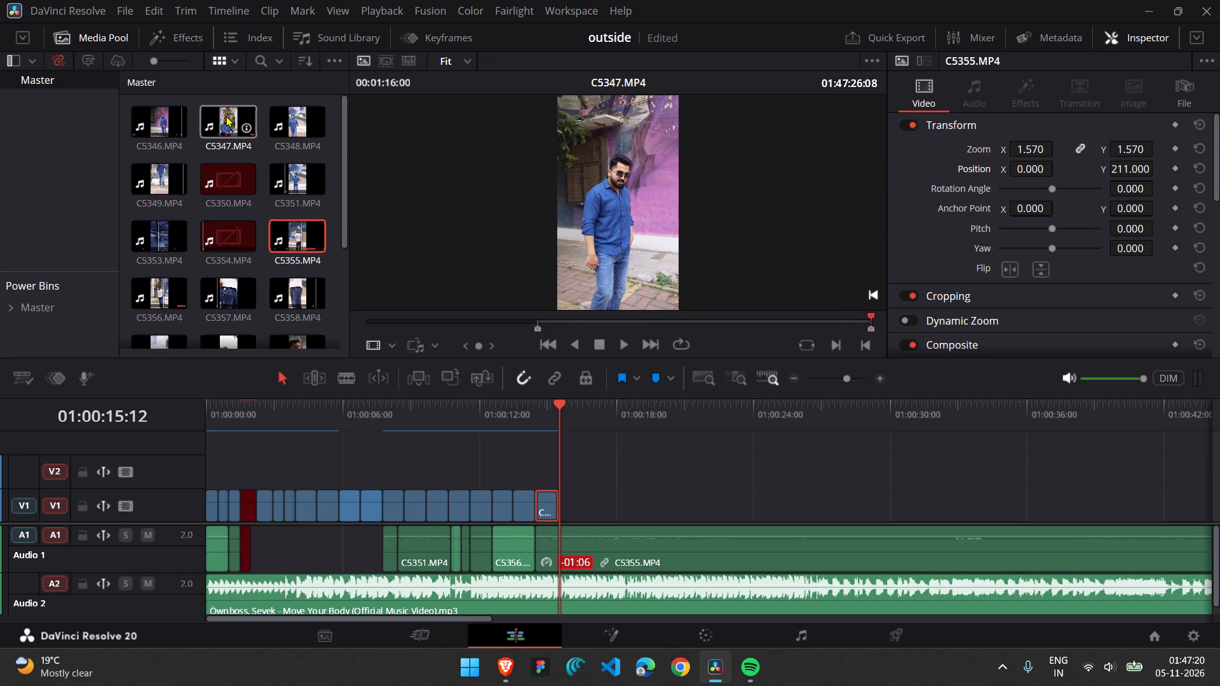
key("space")
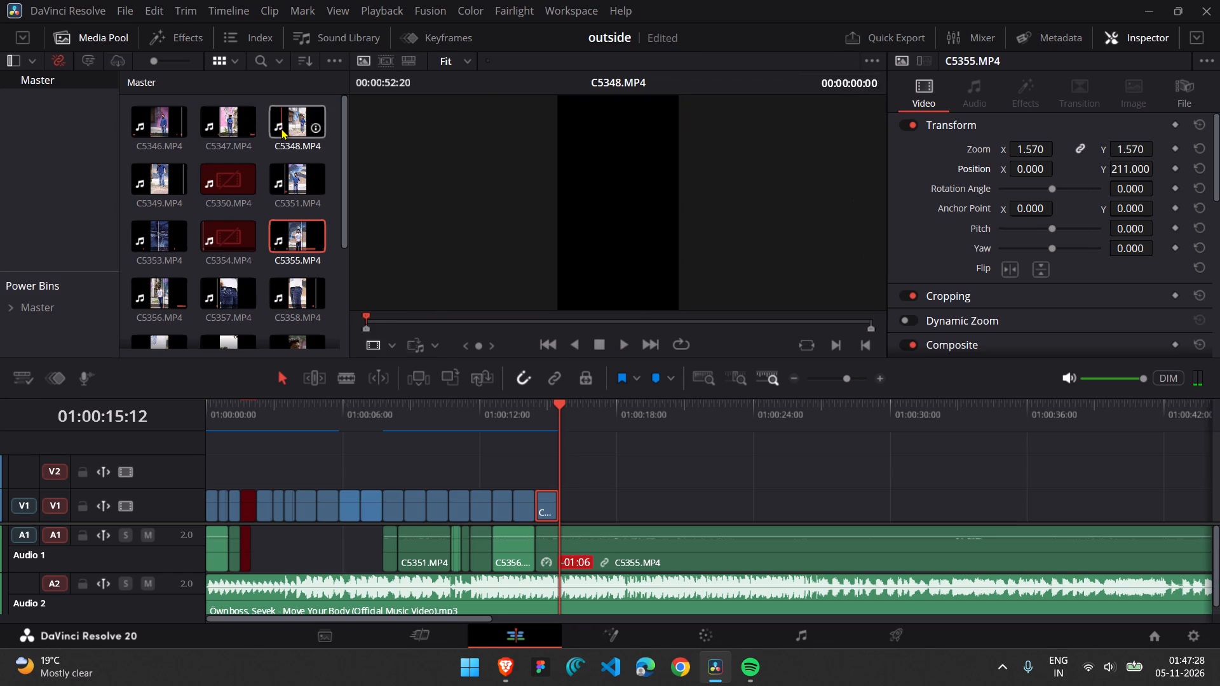
Play source clip C5348.MP4, mark its In point at 01:47:42:21, and place the clip on V1 beyond the last clip.
key("space")
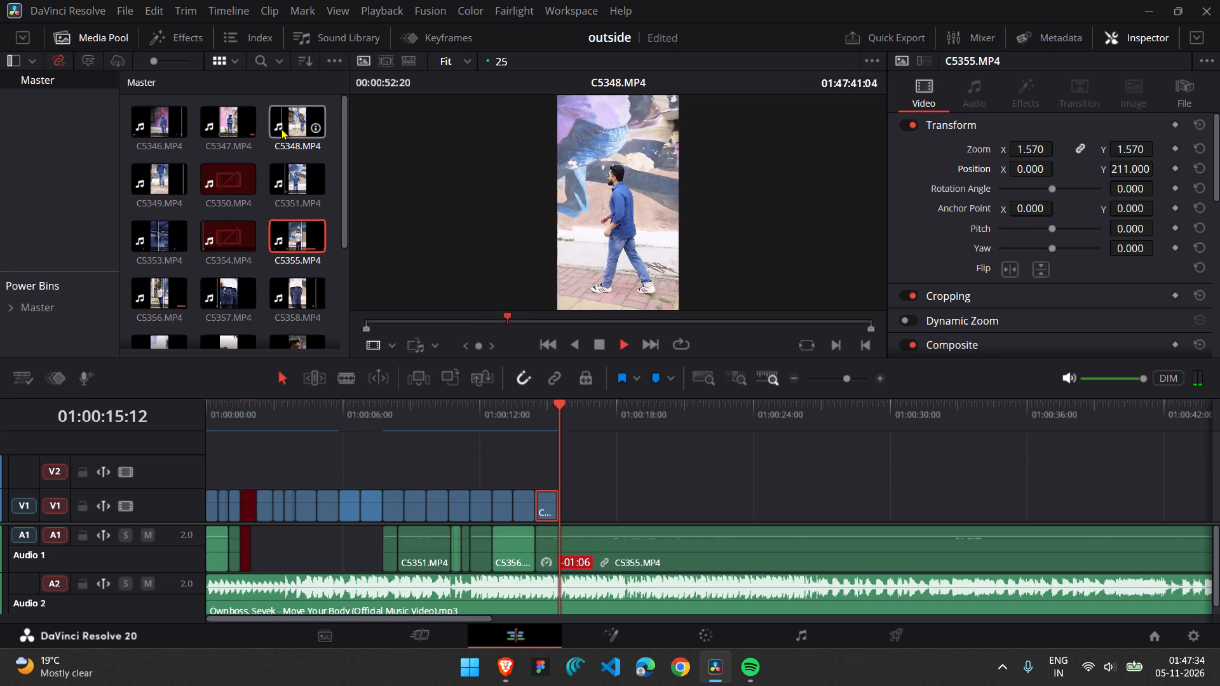
key("space")
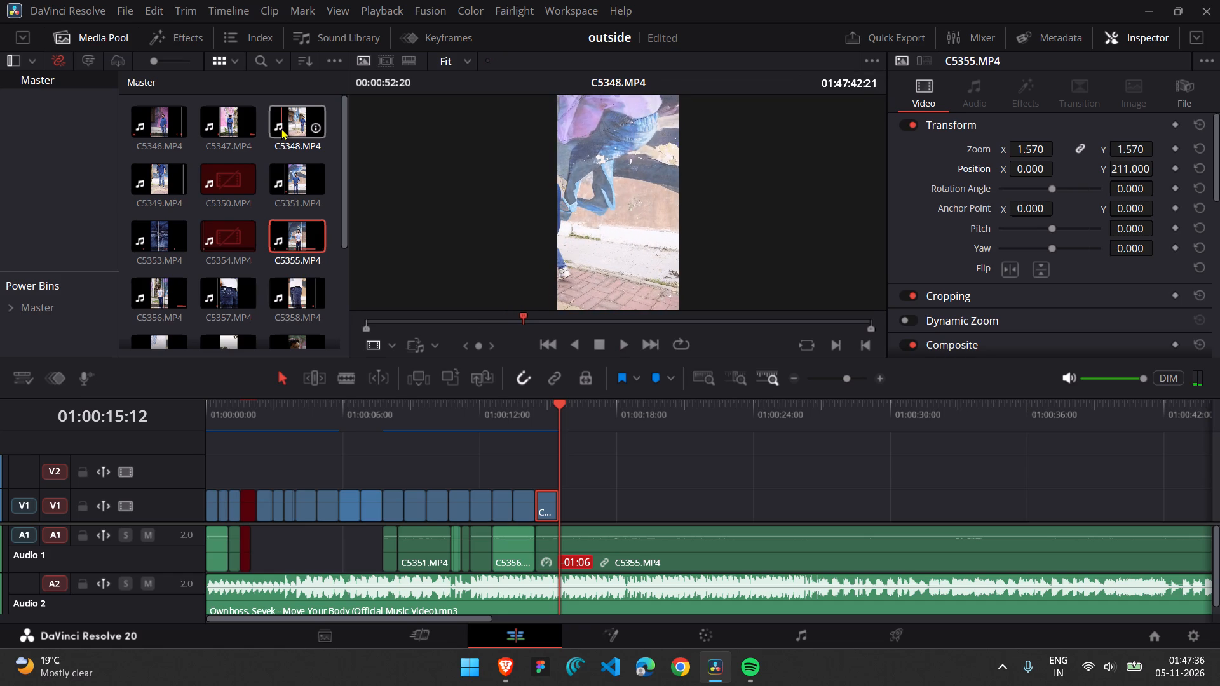
key("i")
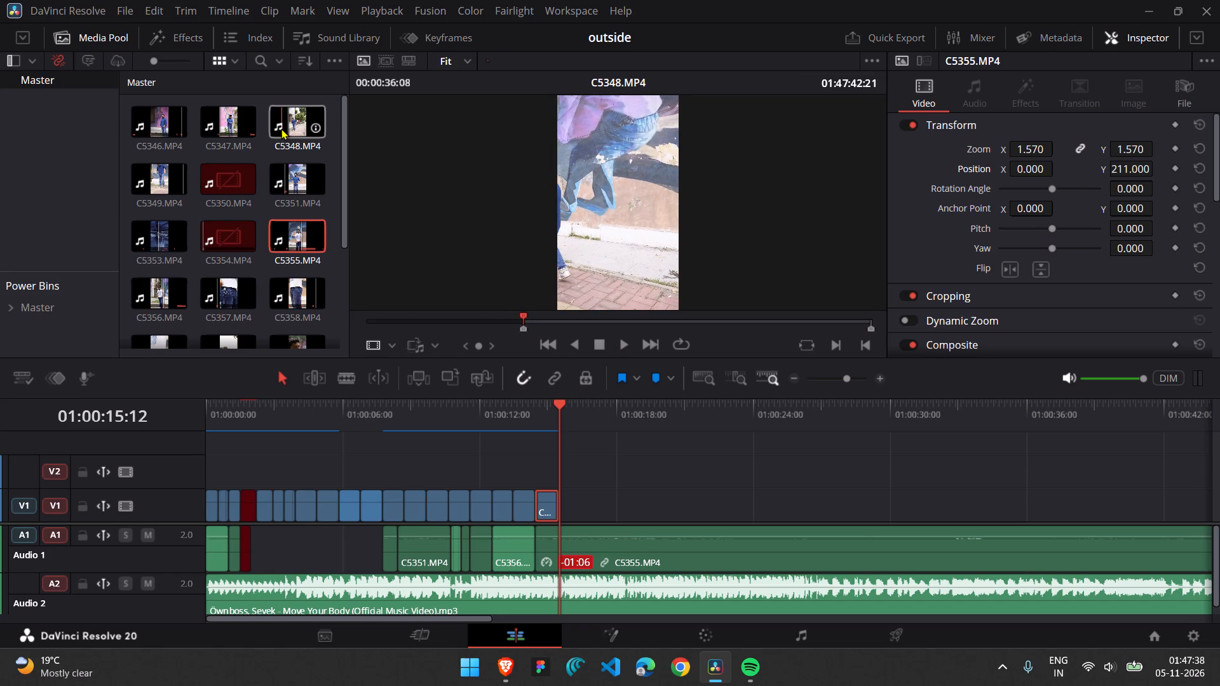
left_click_drag(281, 128, 647, 488)
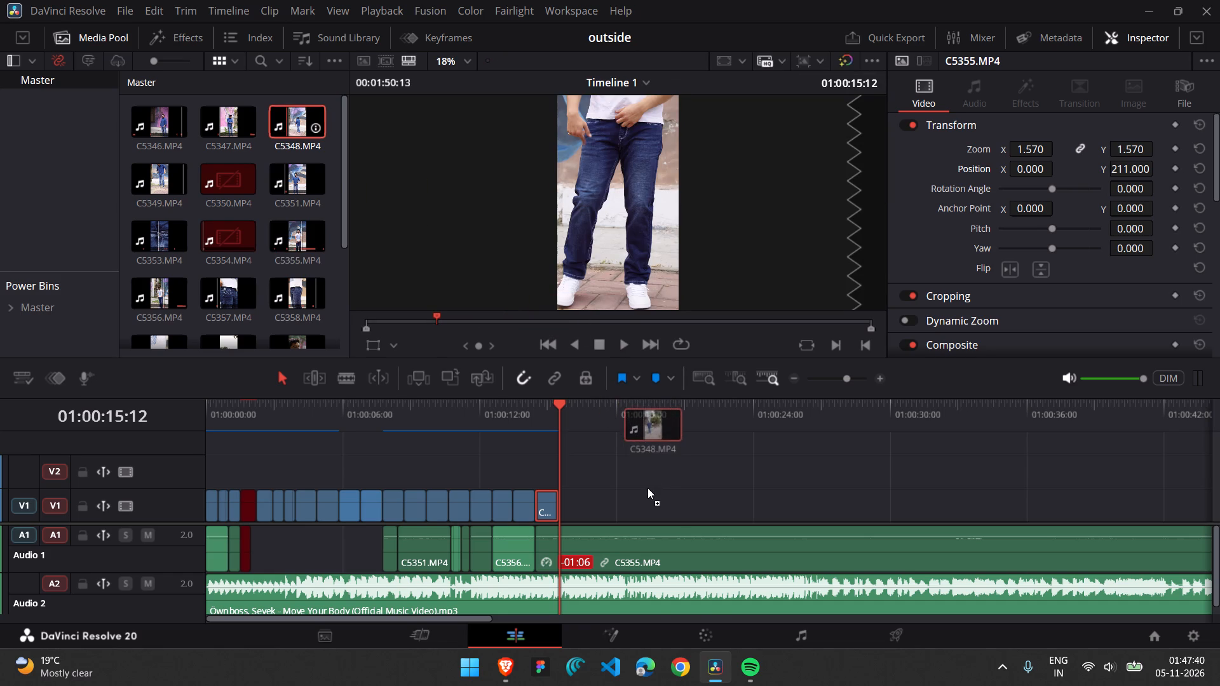
left_click_drag(647, 488, 640, 545)
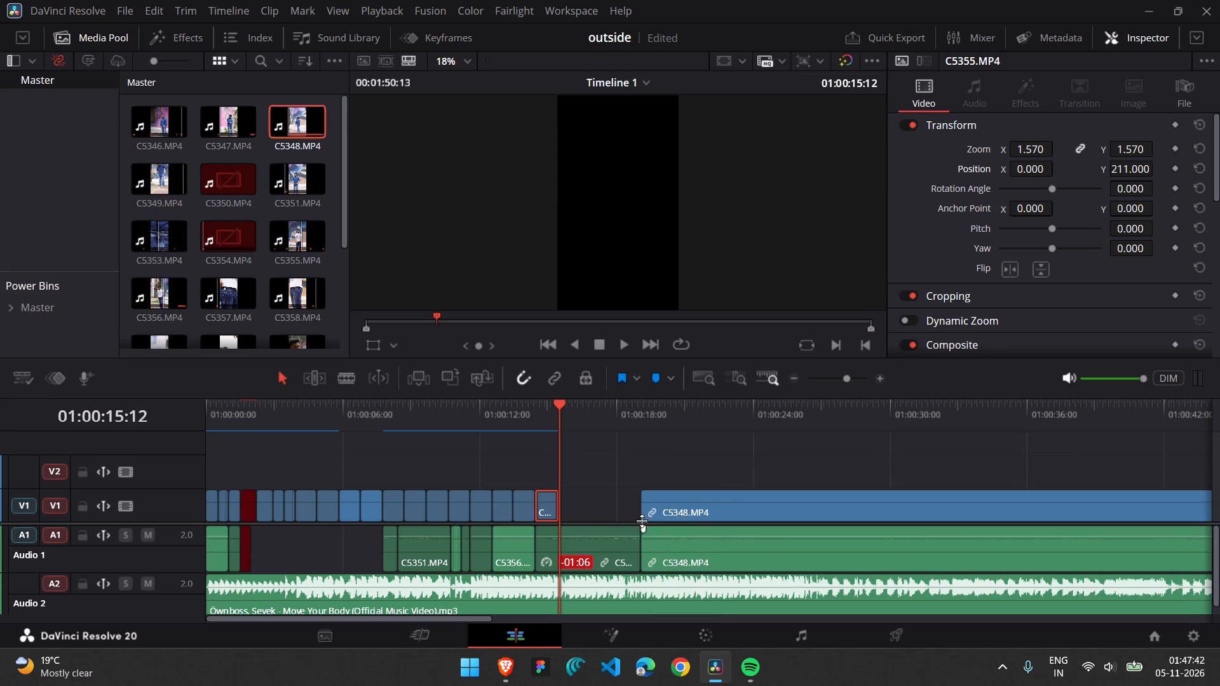
Extend the start of the C5348.MP4 video clip earlier, play it, and trim its start to about 01:00:17:14.
left_click_drag(647, 512, 590, 506)
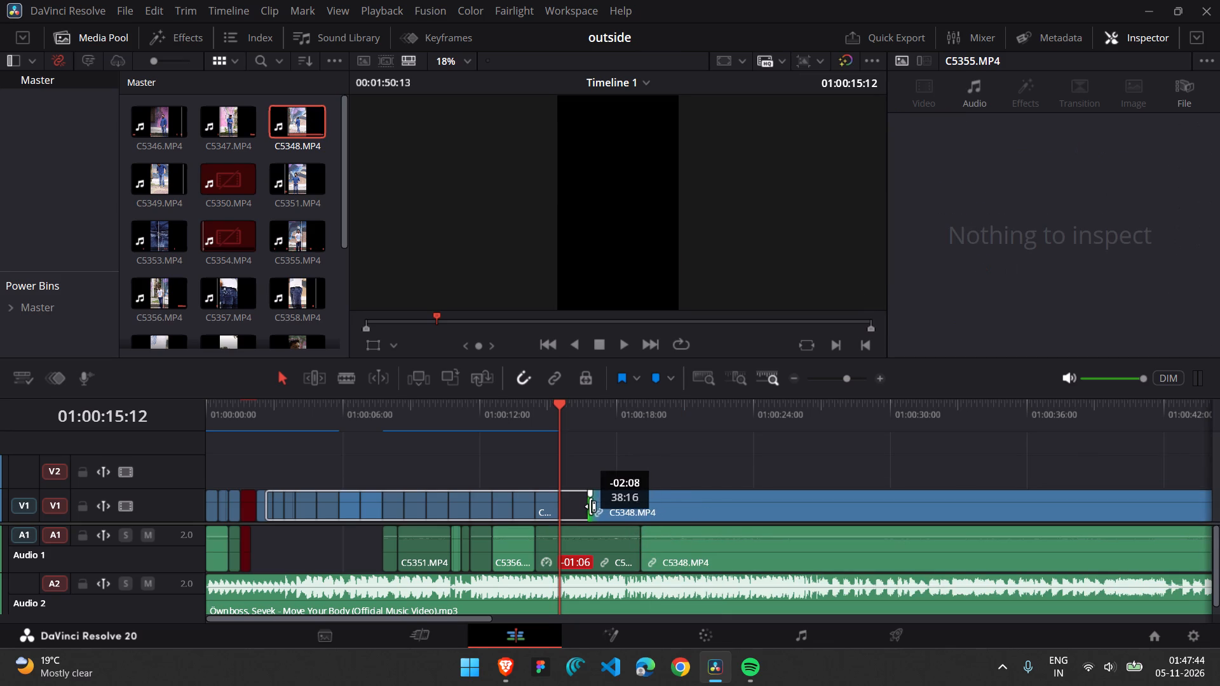
left_click_drag(590, 506, 588, 506)
left_click(639, 506)
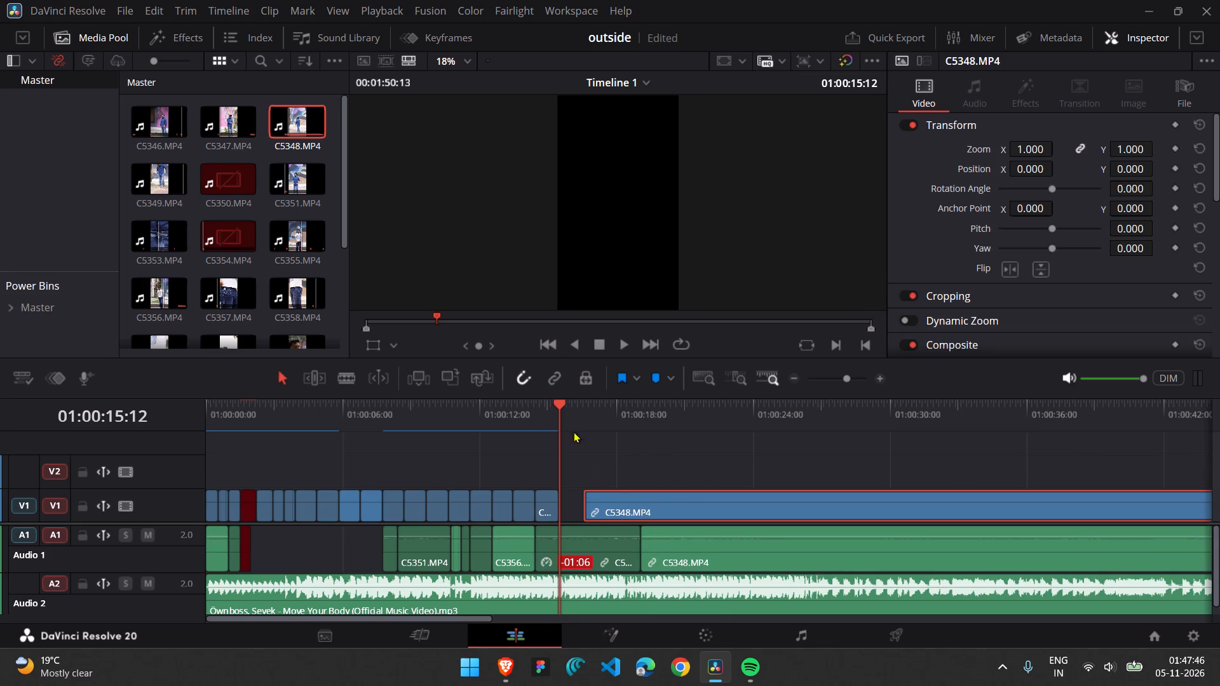
left_click(573, 420)
left_click(579, 420)
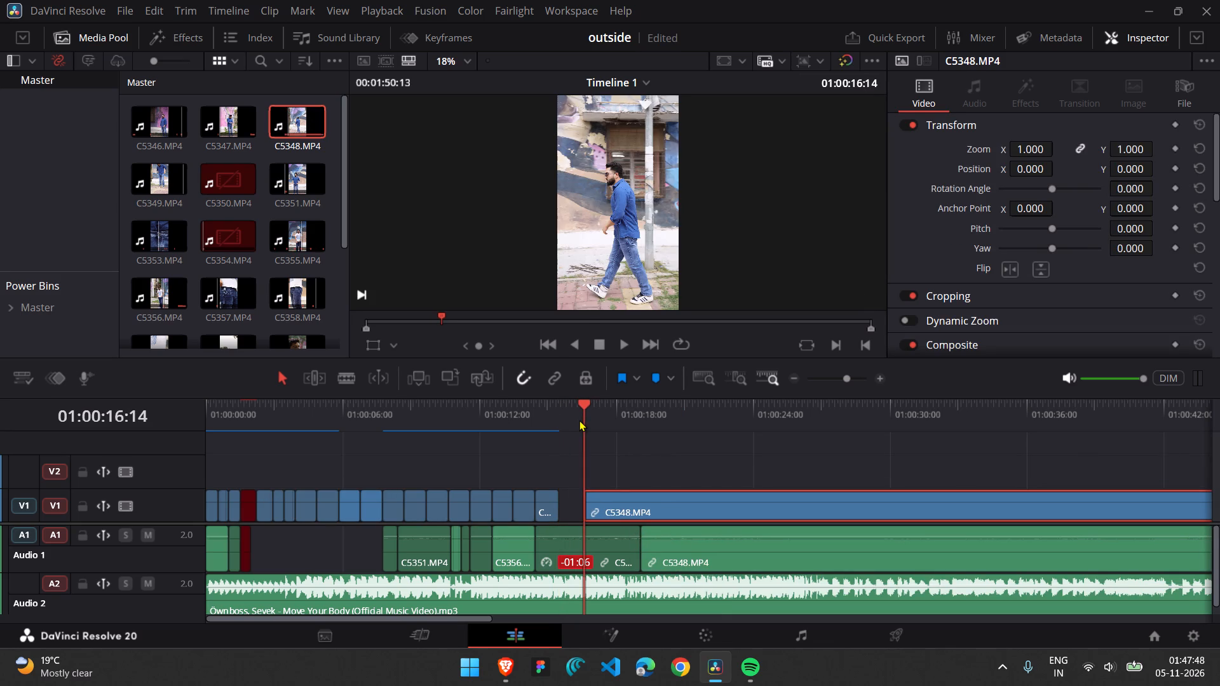
key("space")
key("space")
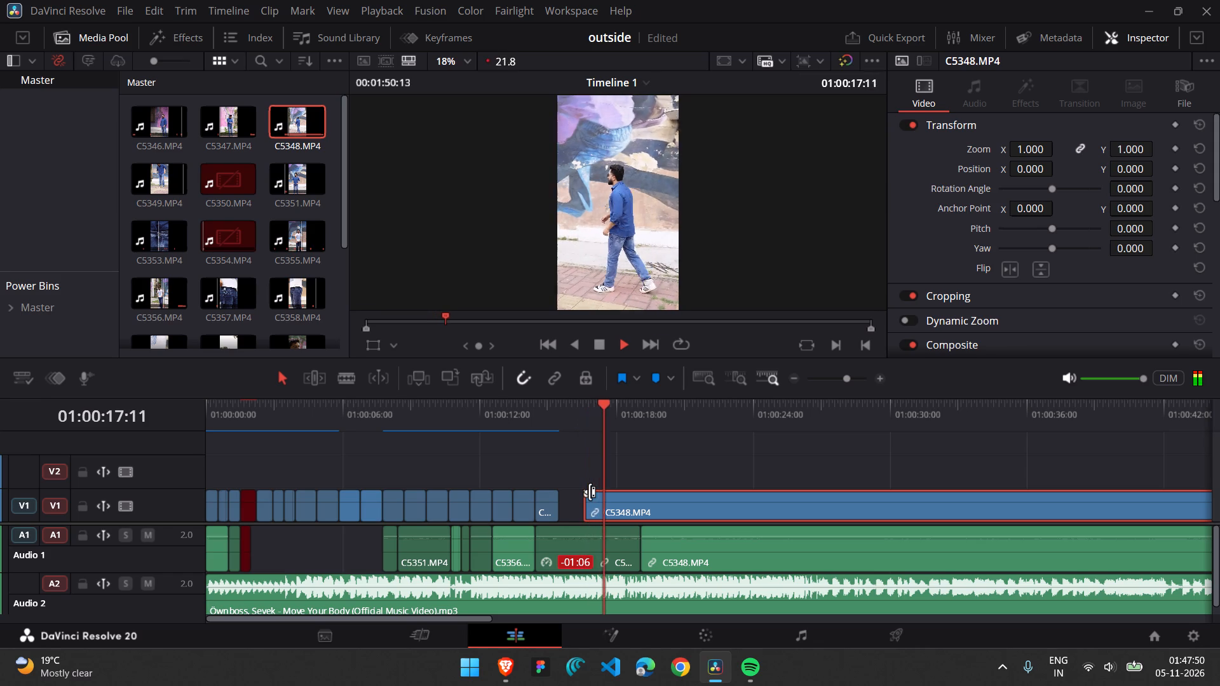
left_click_drag(591, 509, 606, 513)
Move the C5348.MP4 video clip on V1 back so it starts where the last C5355.MP4 clip ends.
left_click_drag(645, 507, 620, 508)
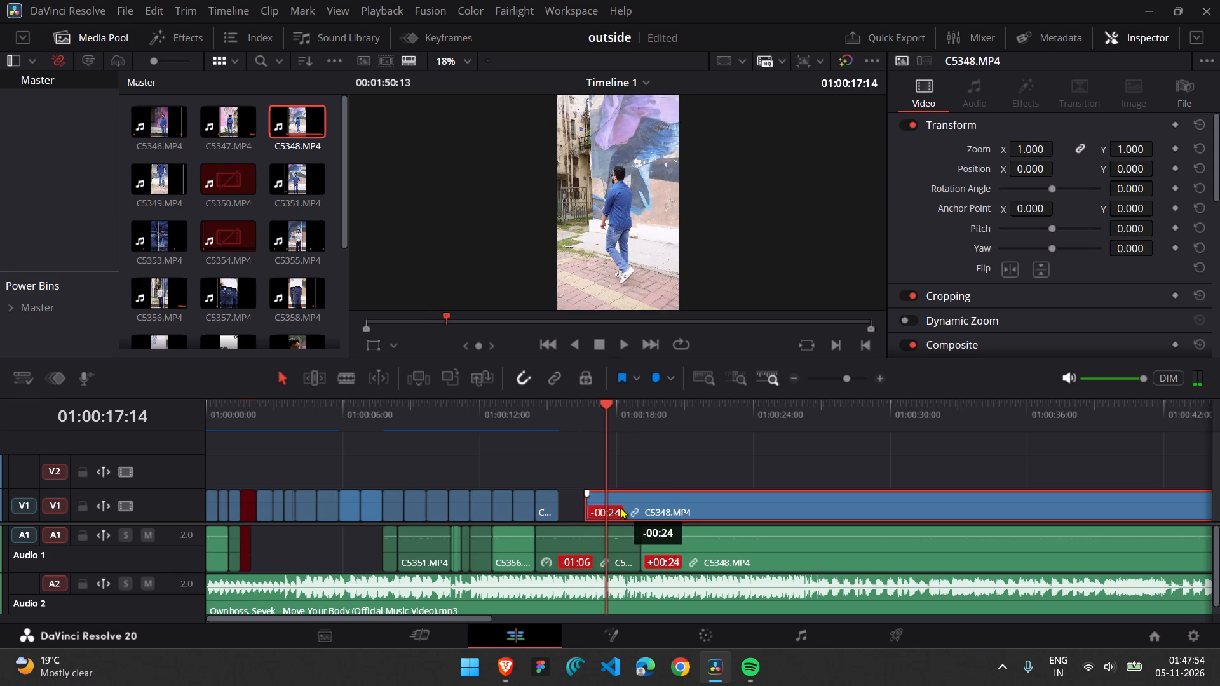
left_click_drag(620, 508, 600, 506)
Play the C5348.MP4 video clip against the music, split it at 01:00:16:13, and delete the part after the cut.
left_click(557, 421)
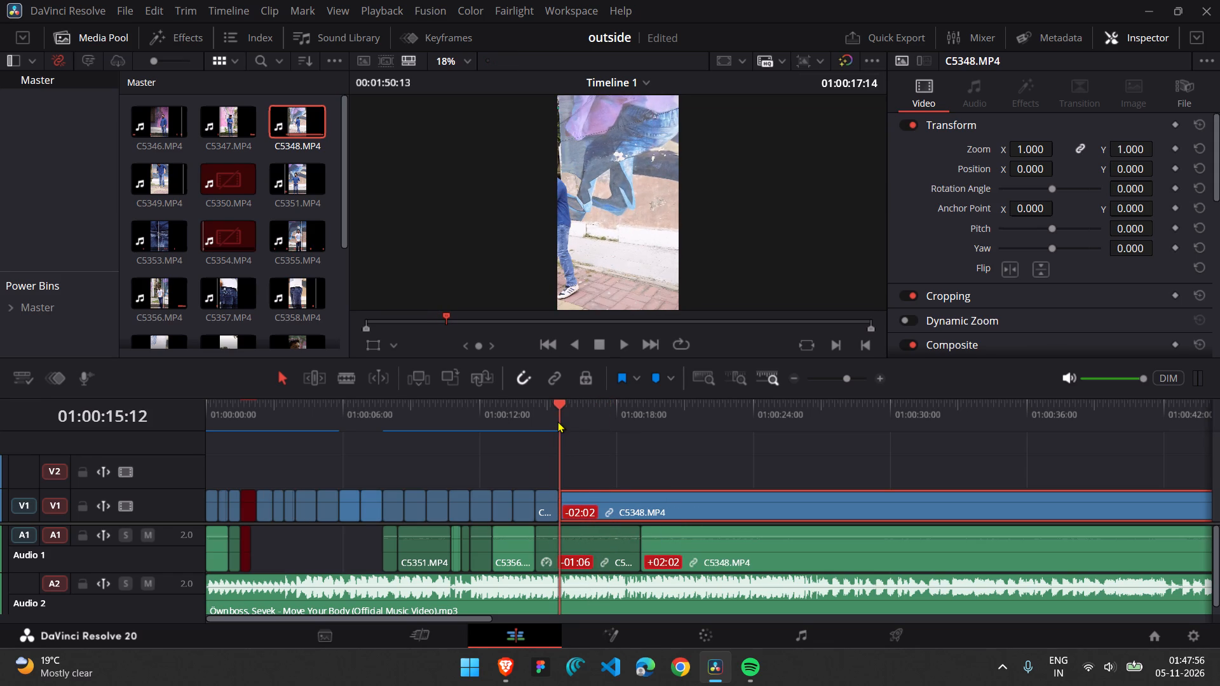
key("space")
key("space")
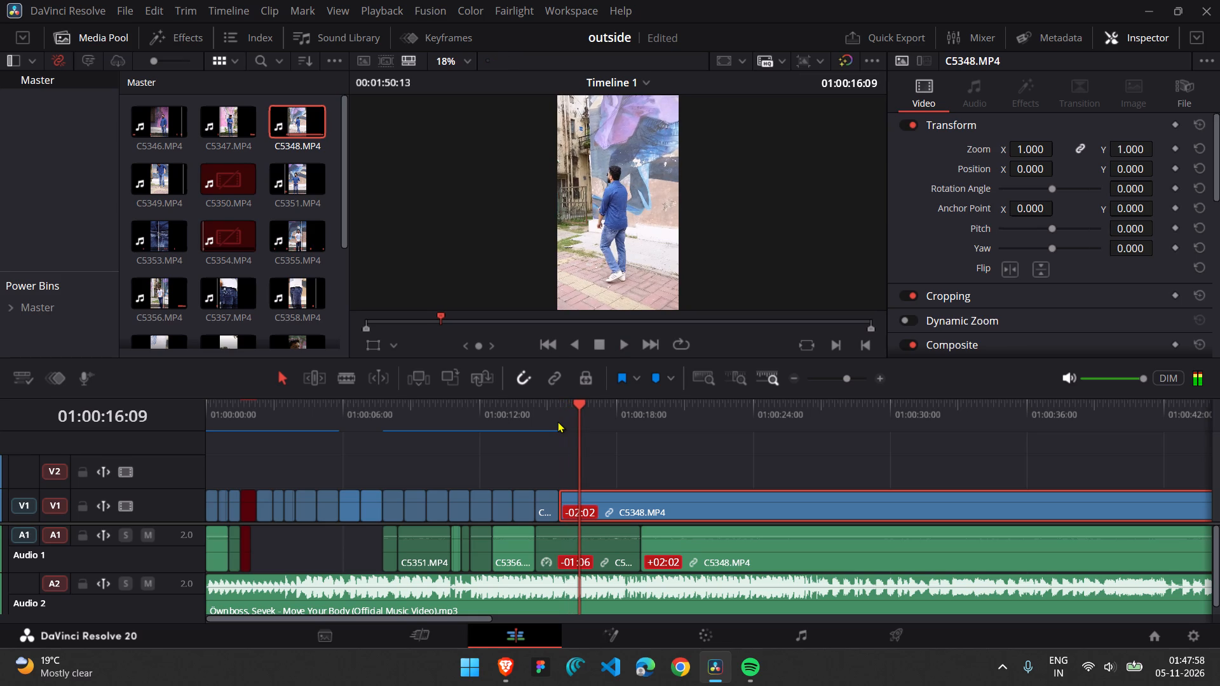
key("space")
key("space")
key("Left")
key("Left")
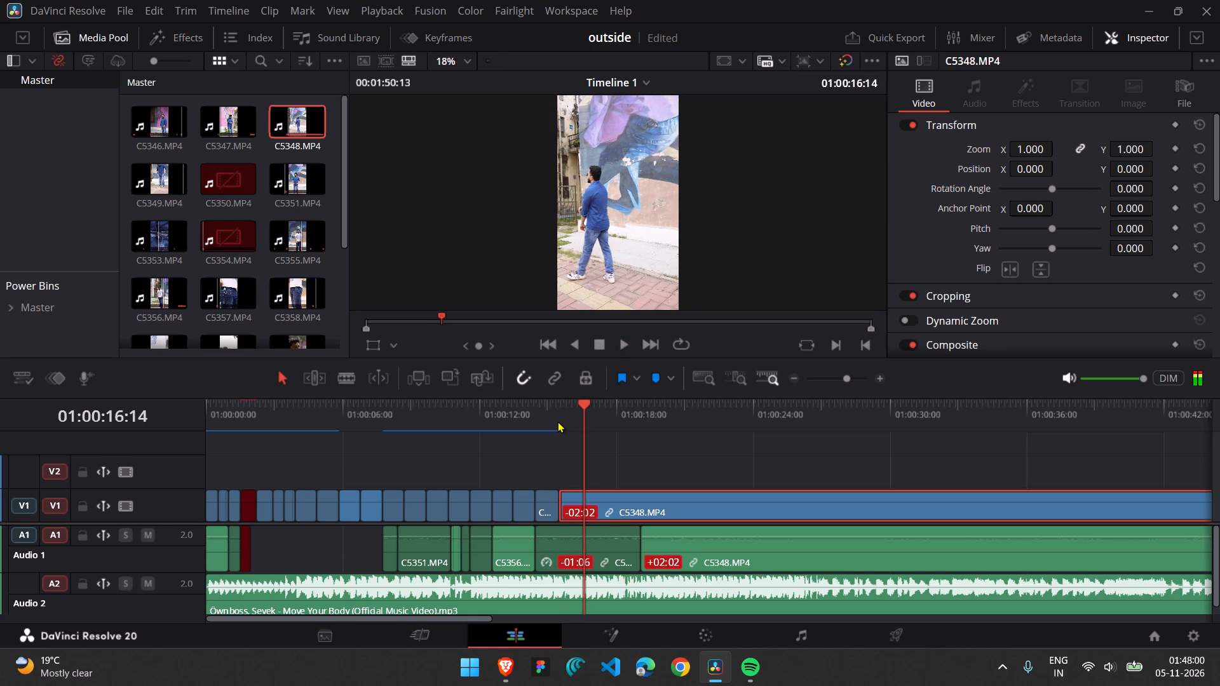
key("Left")
left_click(647, 501)
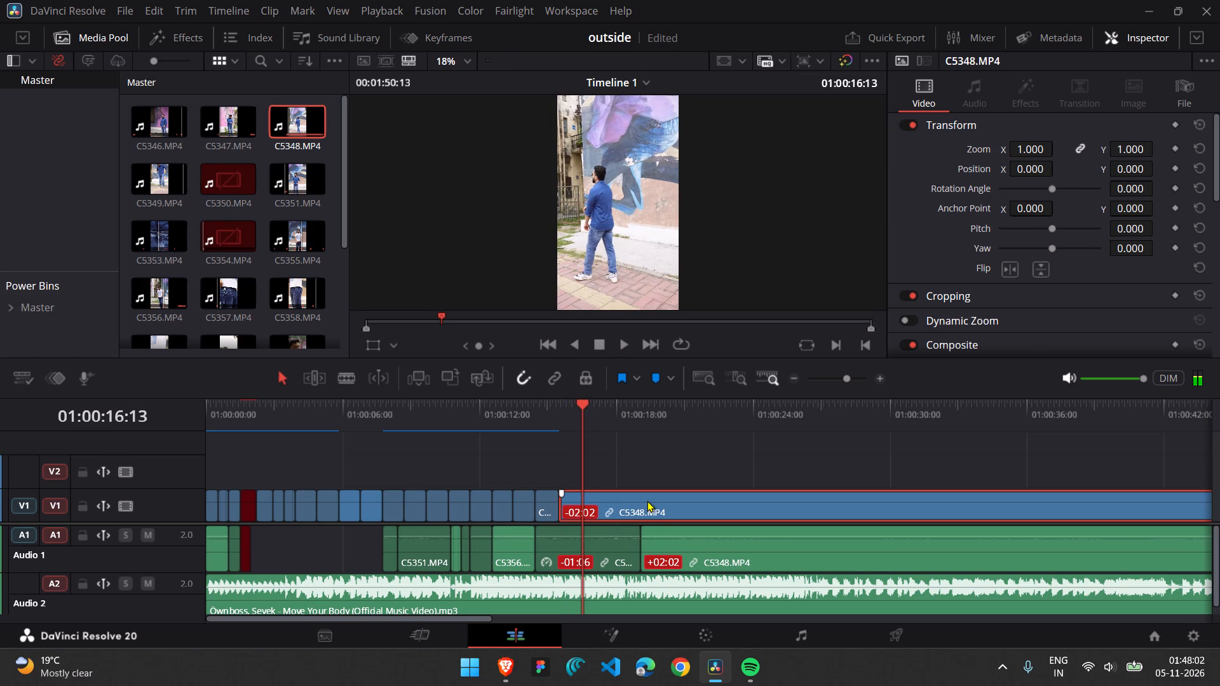
key("ctrl+b")
left_click(647, 501)
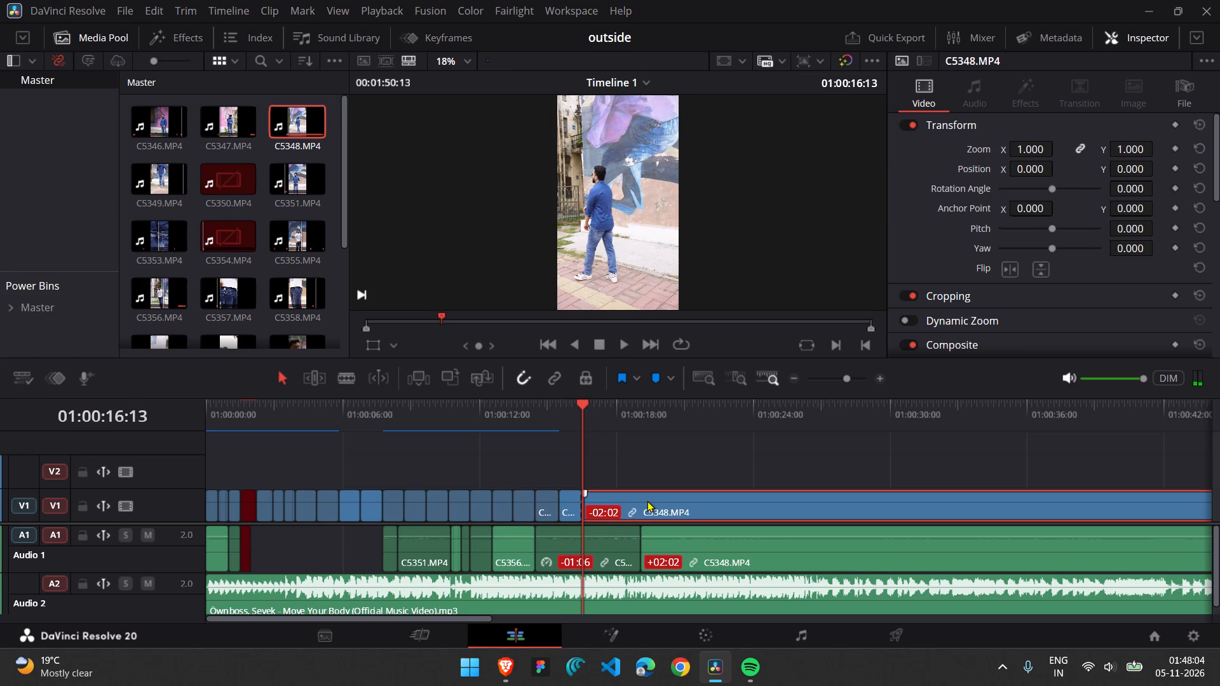
key("BackSpace")
Enlarge the remaining C5348.MP4 clip on V1 to a zoom of 1.560, set its horizontal position to 173, and play it back.
left_click(578, 504)
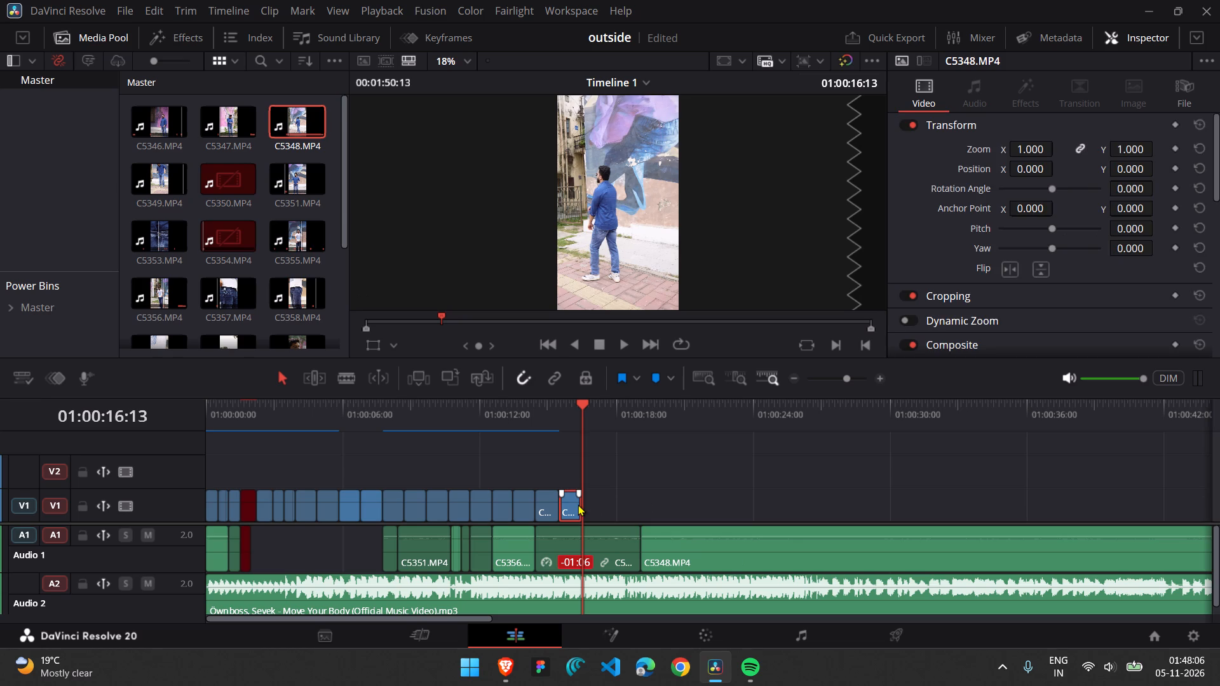
left_click_drag(1031, 153, 1040, 151)
left_click_drag(1040, 151, 1075, 140)
left_click_drag(1028, 171, 1046, 171)
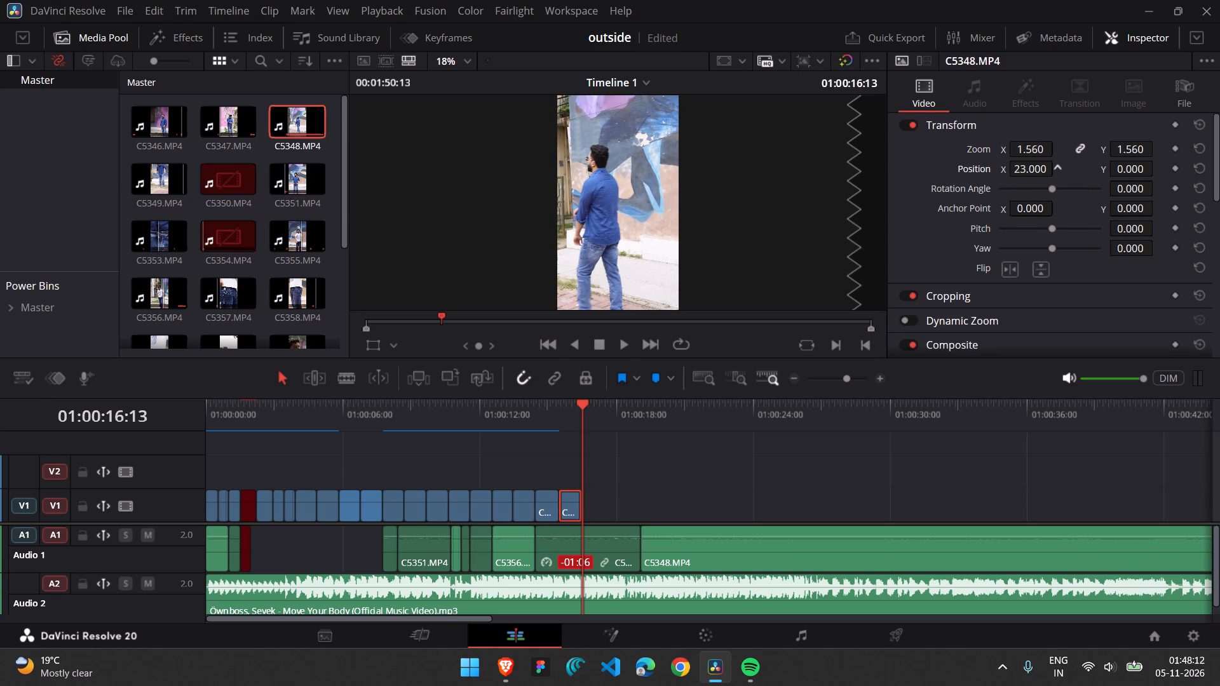
left_click_drag(1046, 171, 1165, 145)
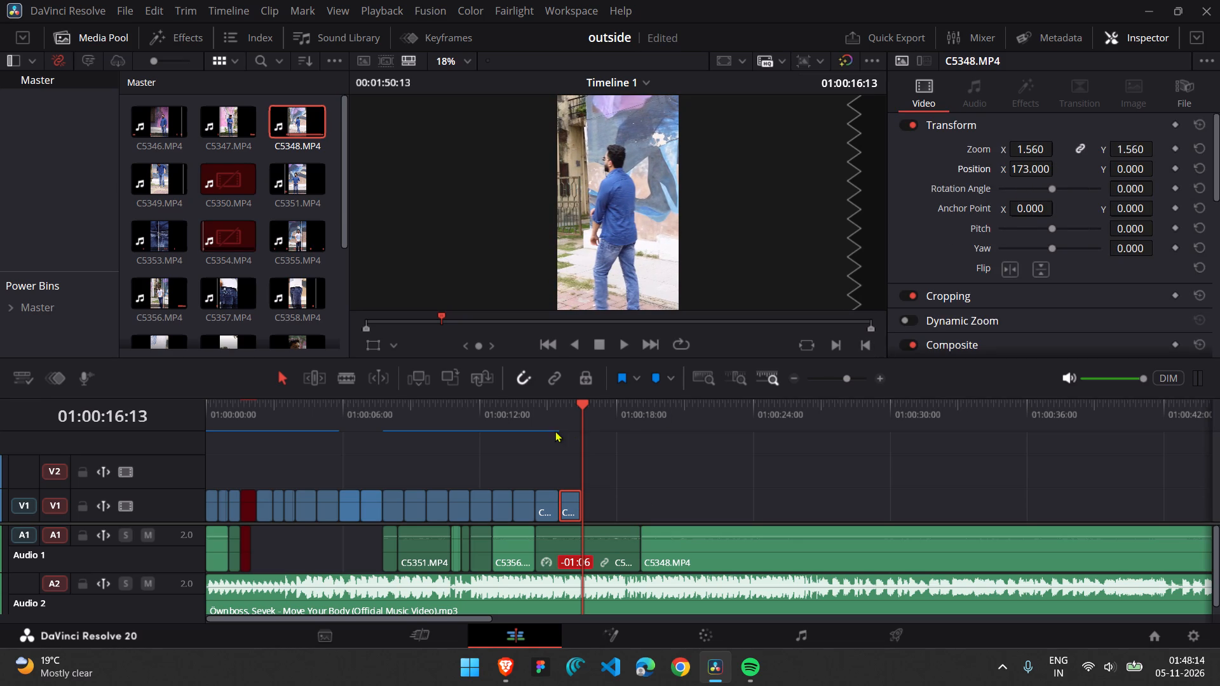
left_click(562, 412)
key("space")
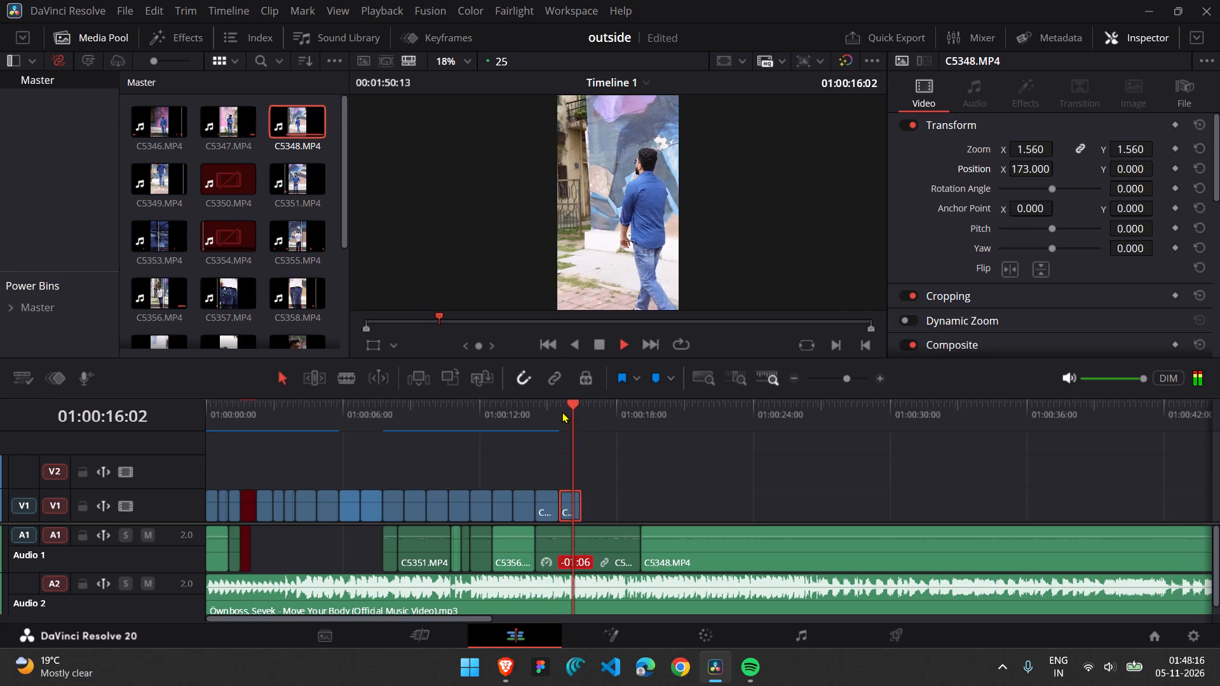
key("space")
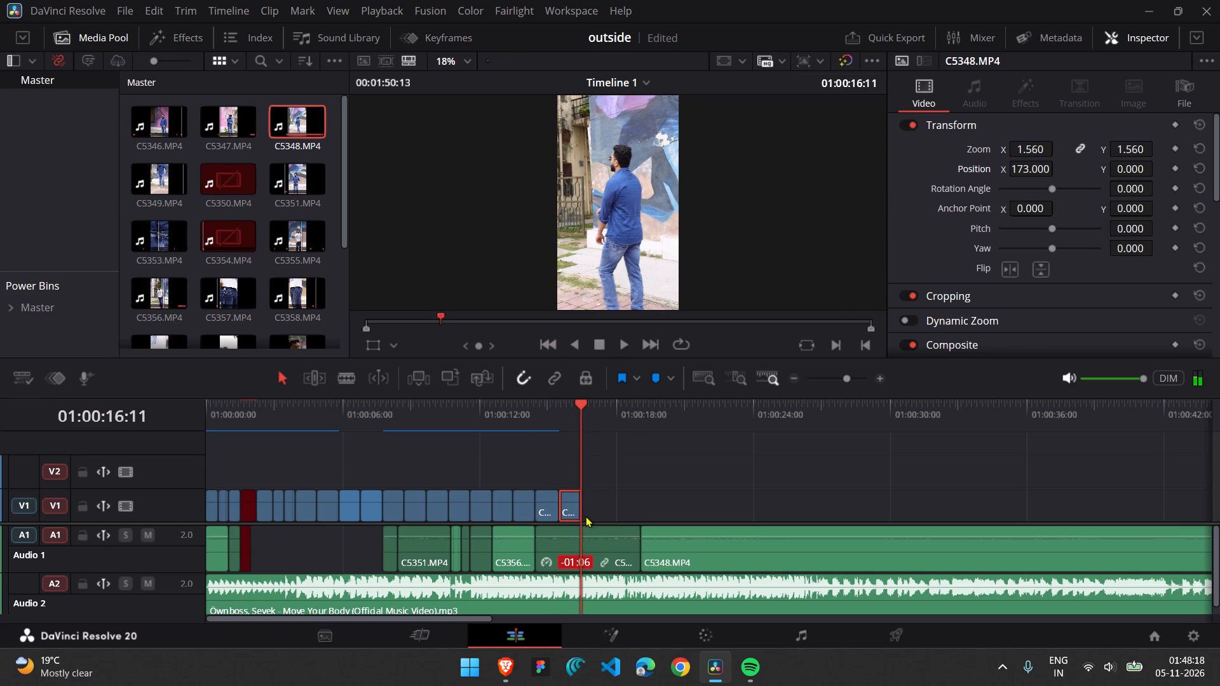
Slow the C5348.MP4 clip at the end of V1 to 49% speed with the Optical Flow retime process.
left_click(581, 514)
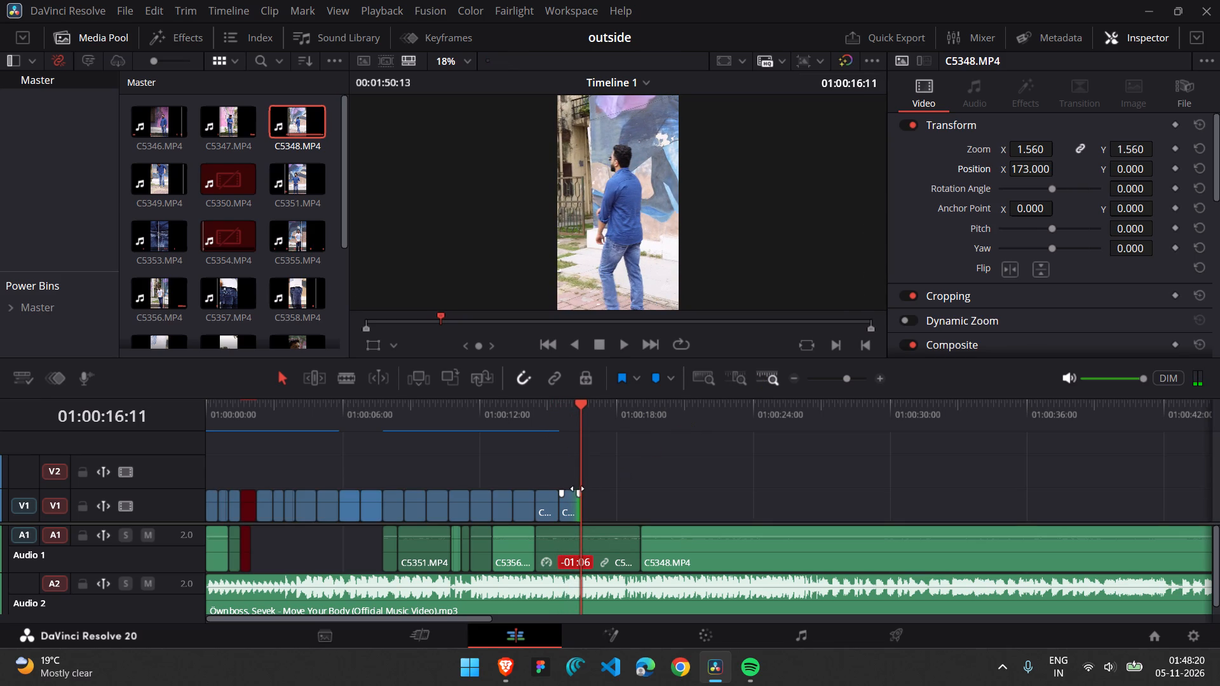
left_click(569, 497)
scroll(894, 307, "right", 1)
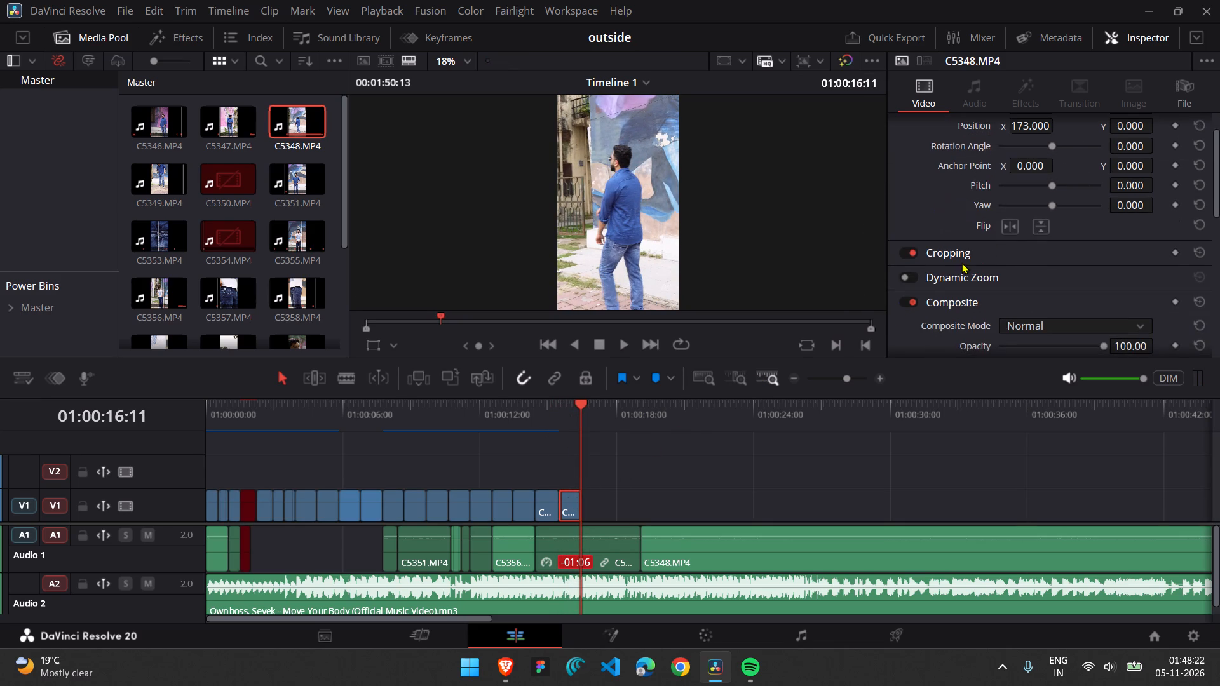
scroll(963, 305, "down", 1)
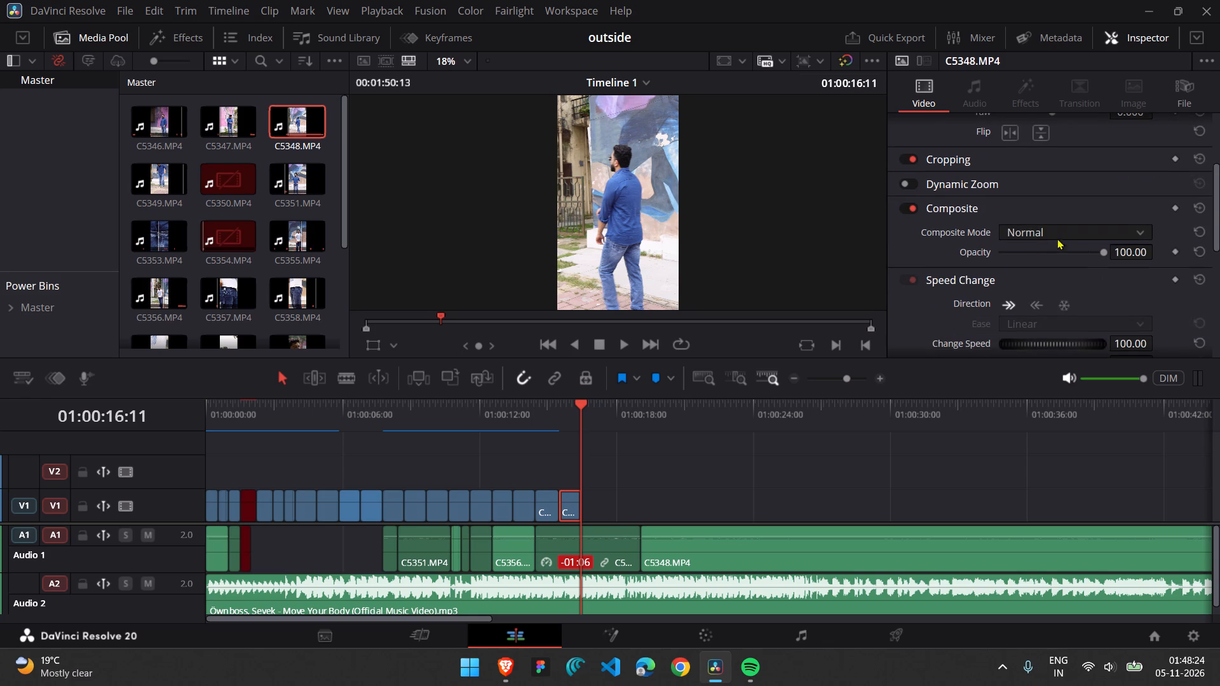
left_click_drag(1126, 346, 1097, 349)
left_click_drag(1097, 349, 1082, 351)
left_click_drag(1082, 351, 1086, 349)
scroll(1076, 262, "down", 1)
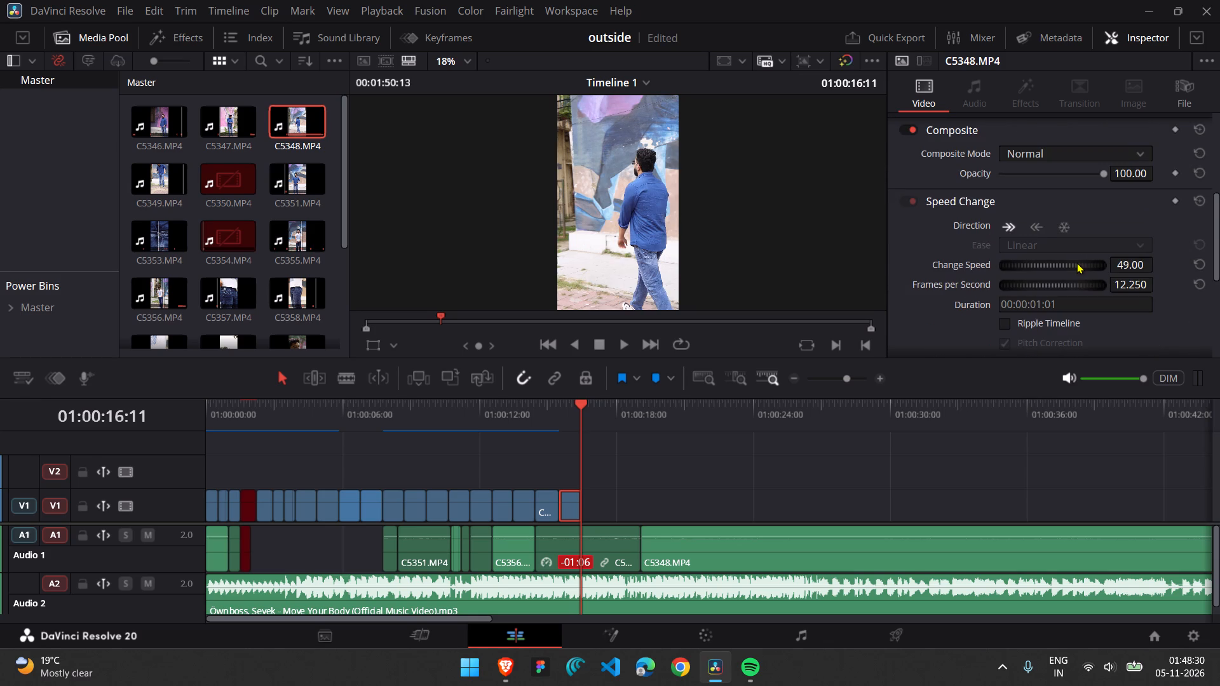
scroll(1076, 262, "down", 4)
scroll(1078, 190, "down", 1)
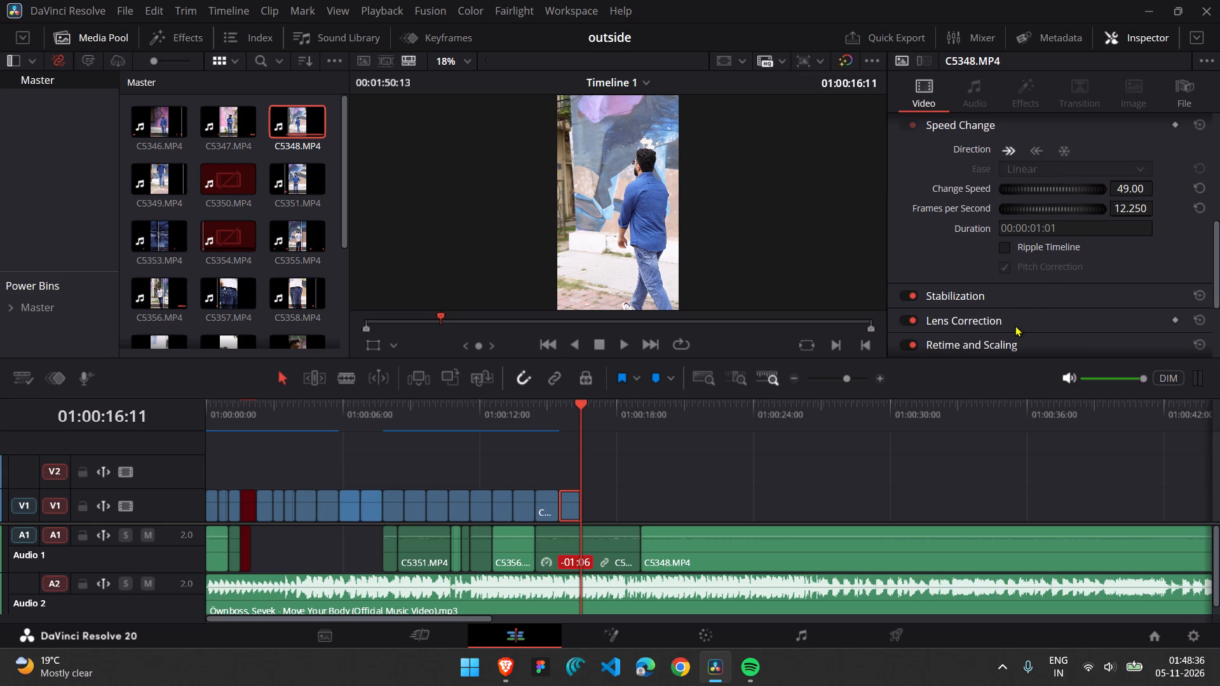
scroll(1022, 311, "up", 1)
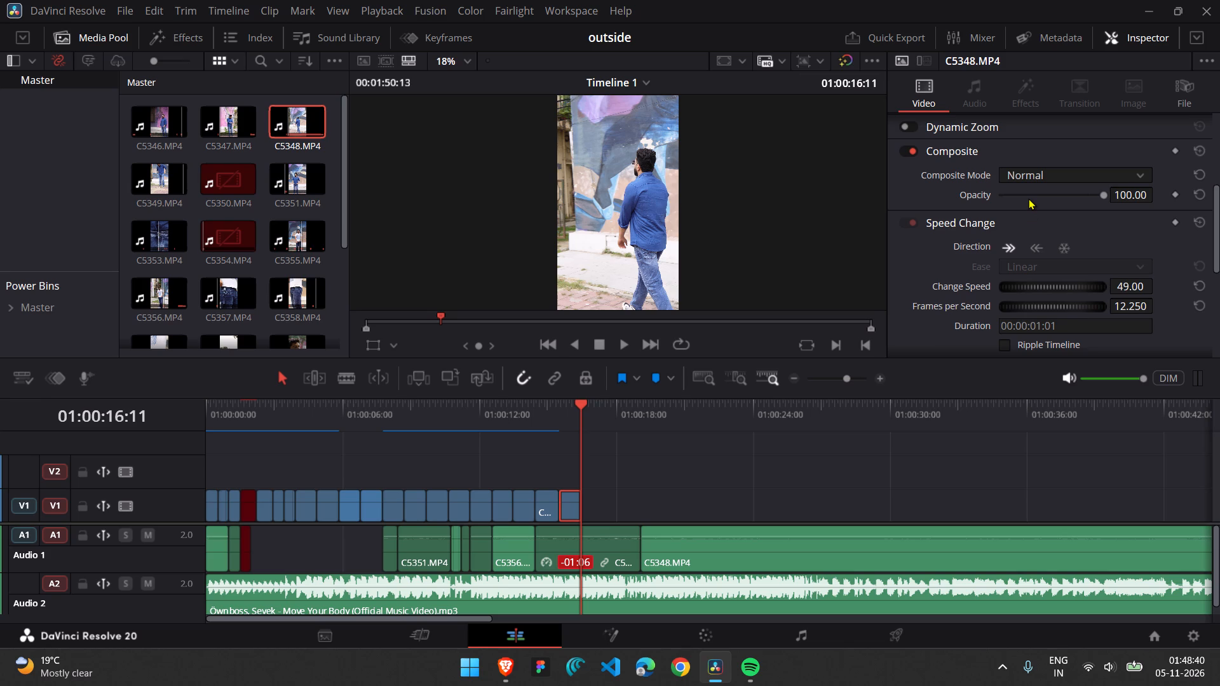
scroll(995, 278, "down", 2)
left_click_drag(1043, 236, 1029, 313)
left_click(1029, 313)
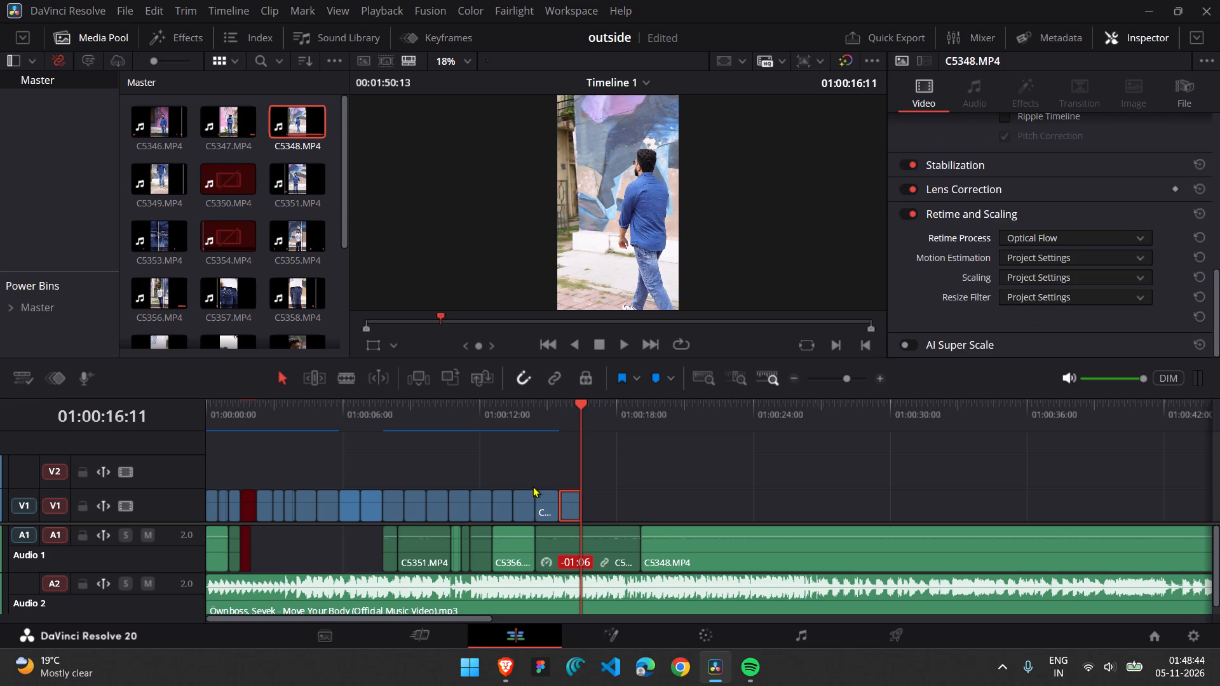
Play back the slowed C5348.MP4 clip repeatedly to examine its motion and timing against the music.
left_click(567, 419)
key("space")
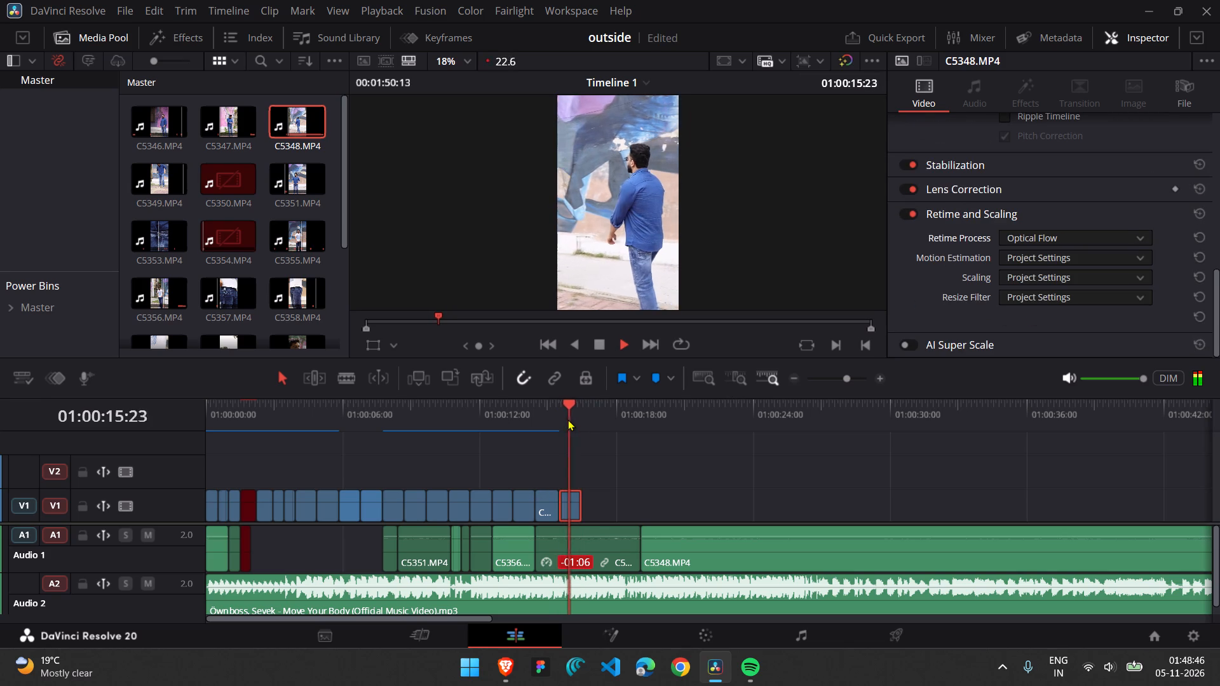
key("space")
key("space")
key("space")
key("space")
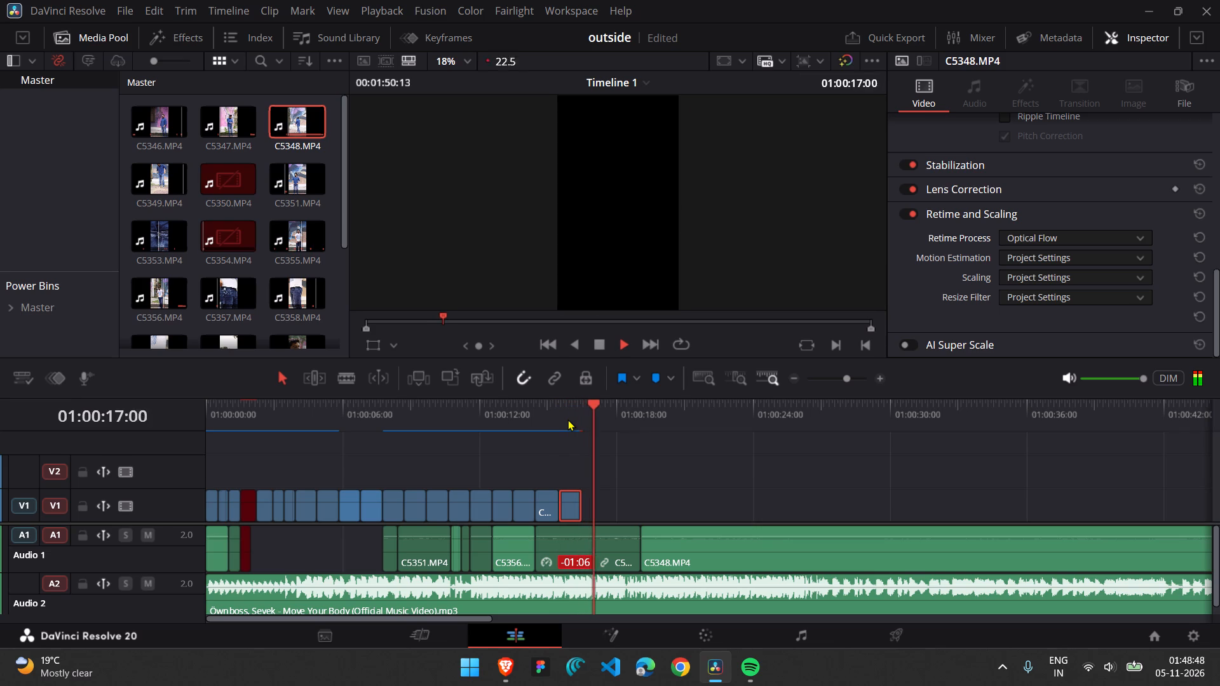
key("space")
left_click(563, 419)
key("space")
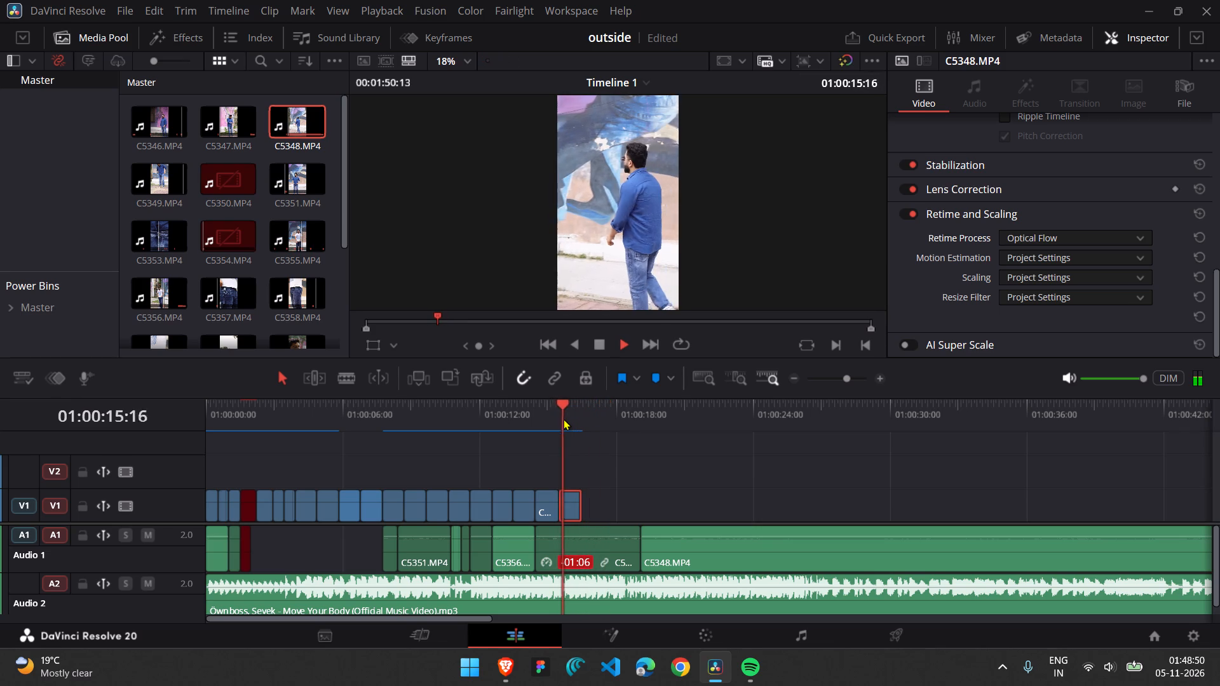
key("space")
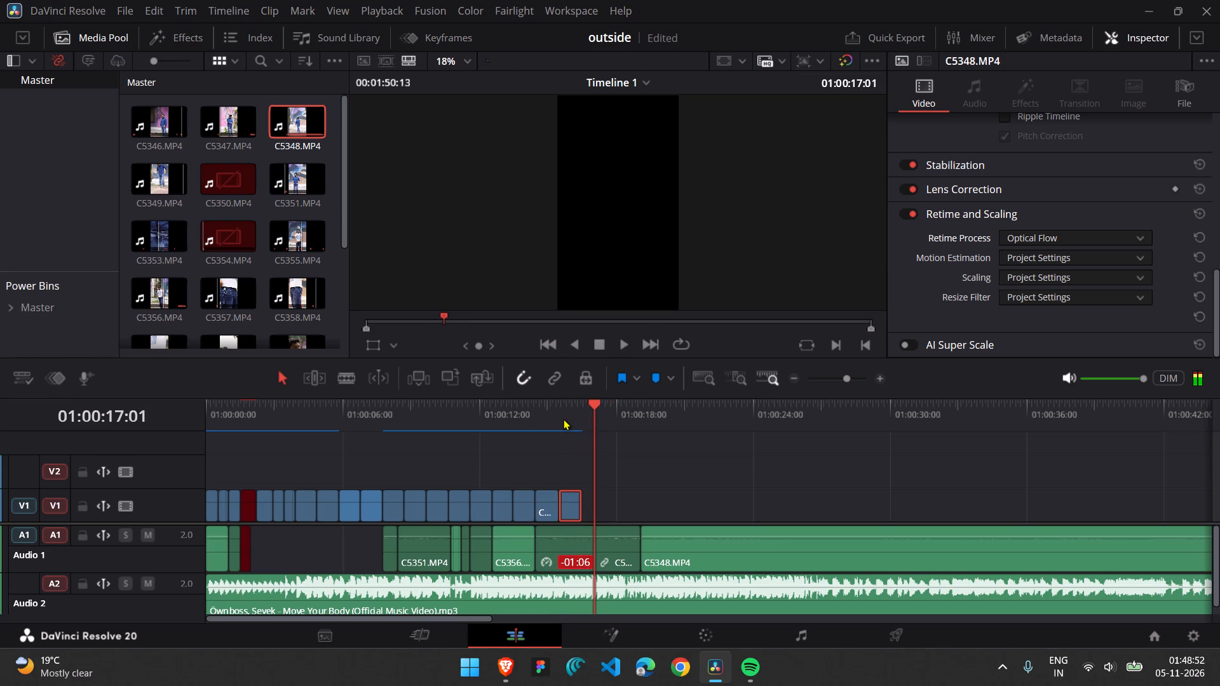
Return the playhead to the end of the last V1 clip and play source clip C5347.MP4 to look for a shot.
left_click(592, 420)
left_click(584, 418)
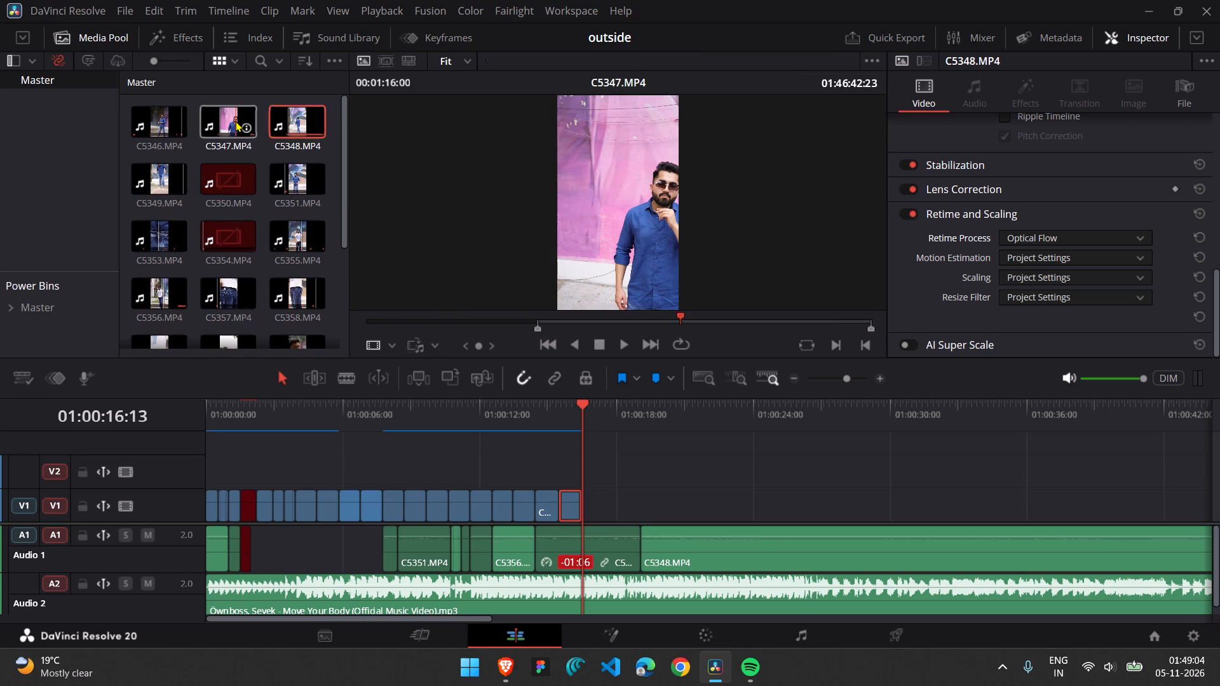
key("space")
key("space")
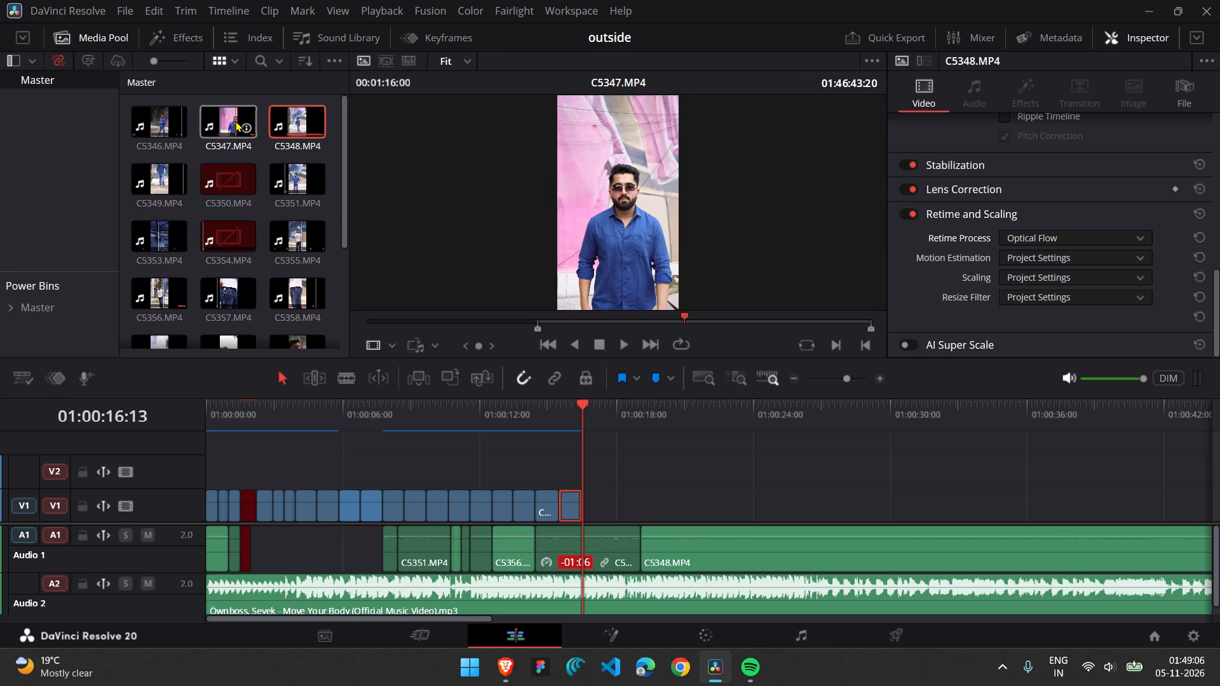
key("space")
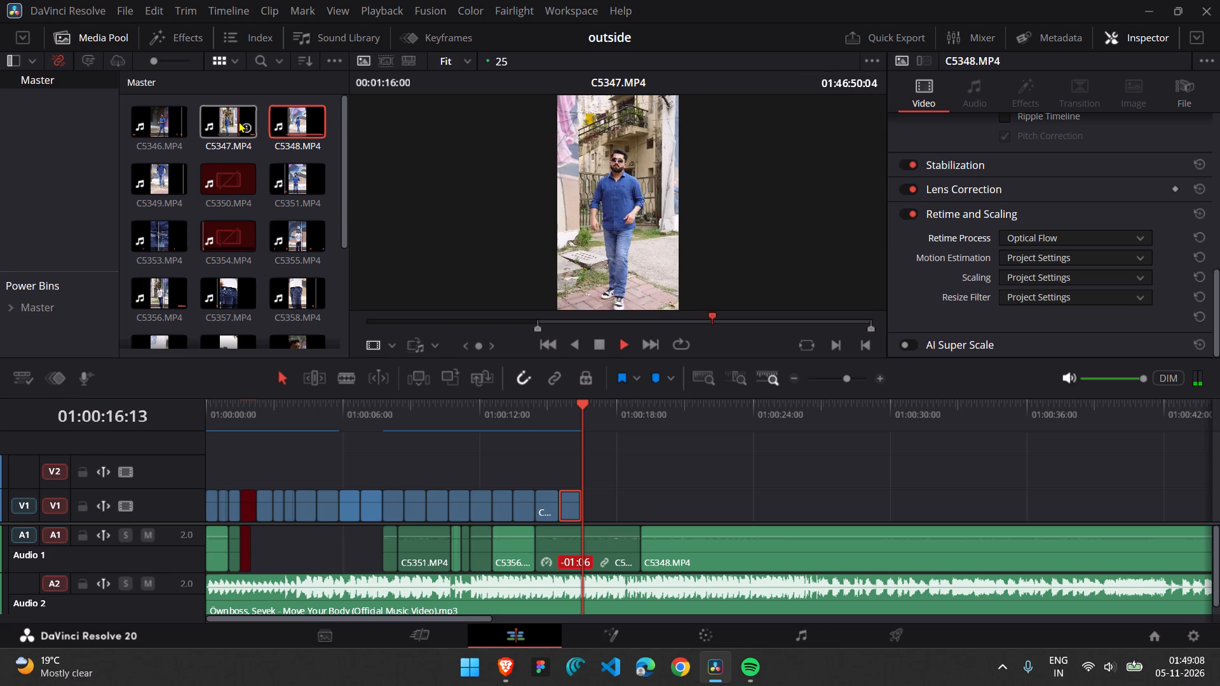
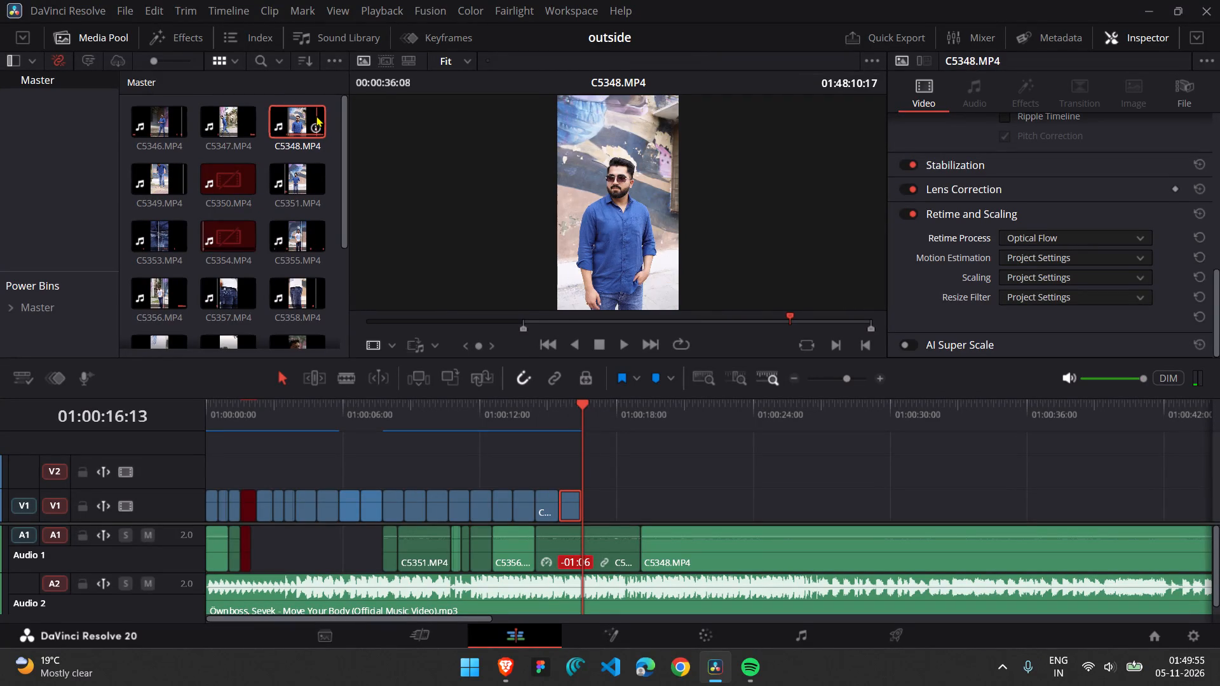
Mark an in point at 01:47:19:03 in source clip C5347.MP4 and insert the clip on V1 and A1 at about 01:00:19:00.
key("space")
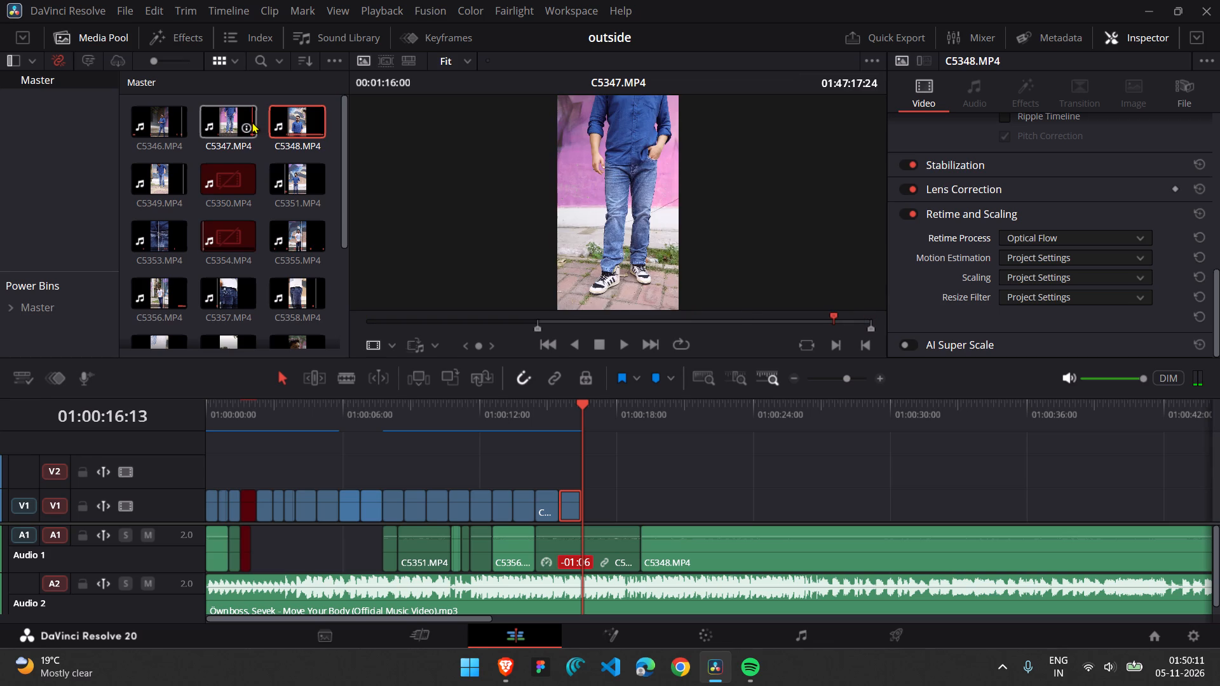
key("space")
key("space")
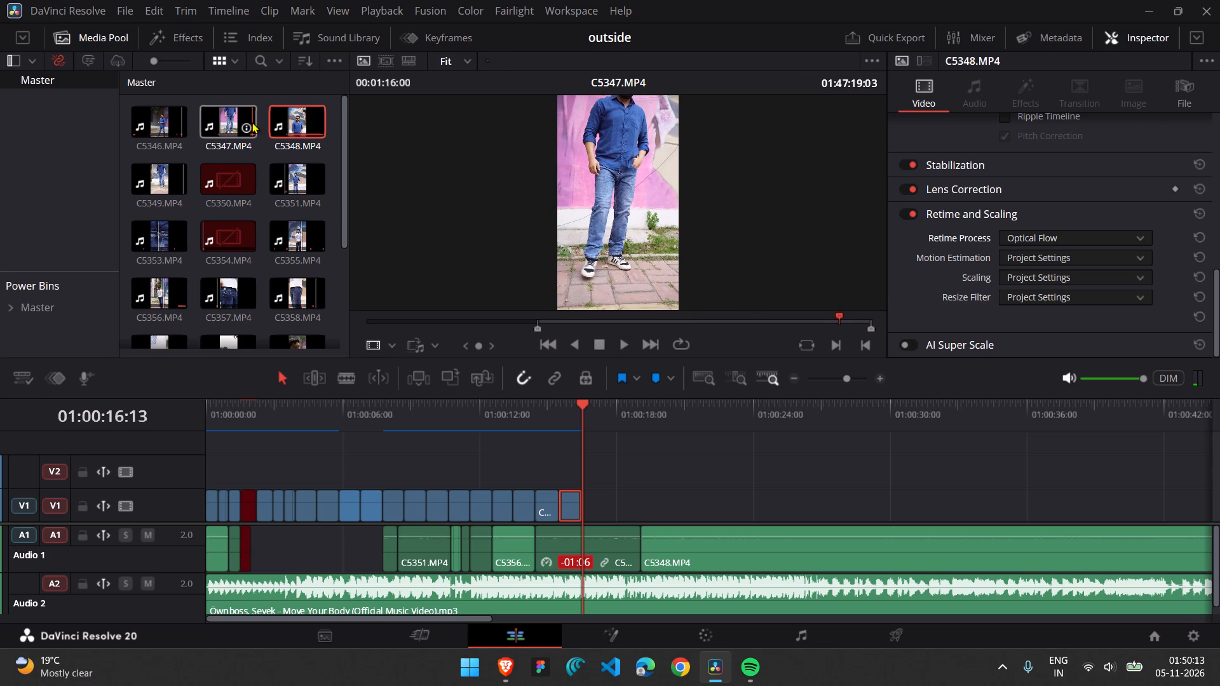
key("i")
left_click_drag(252, 122, 471, 347)
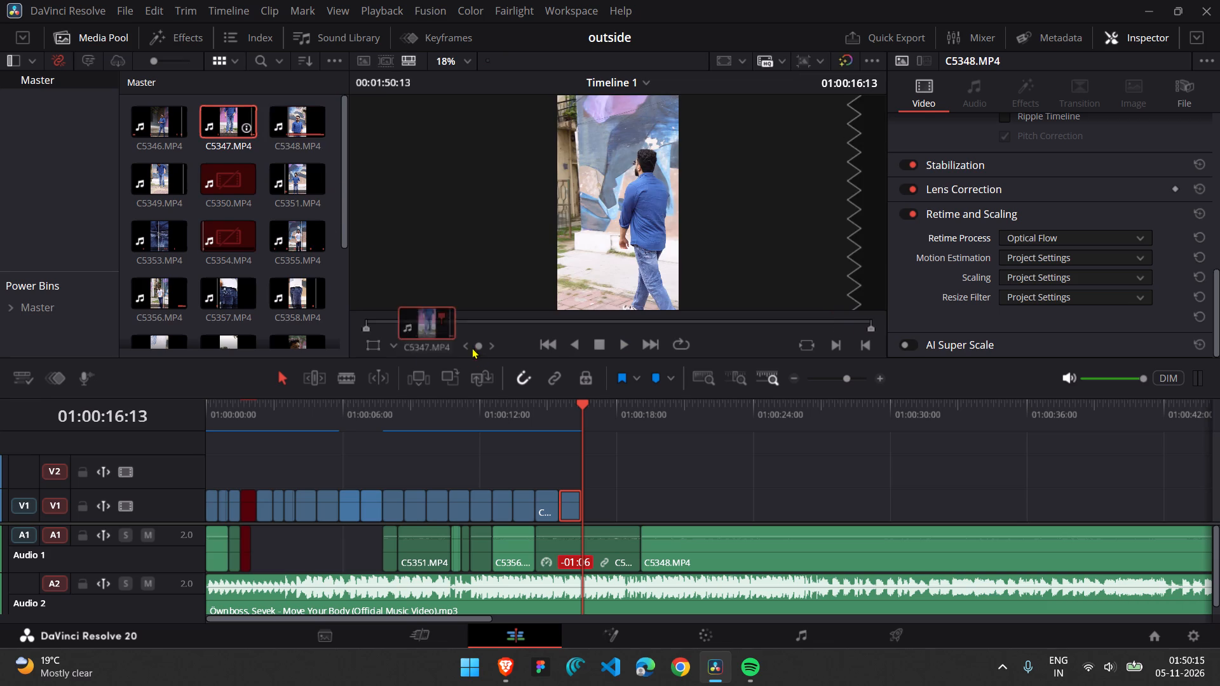
left_click_drag(471, 347, 661, 494)
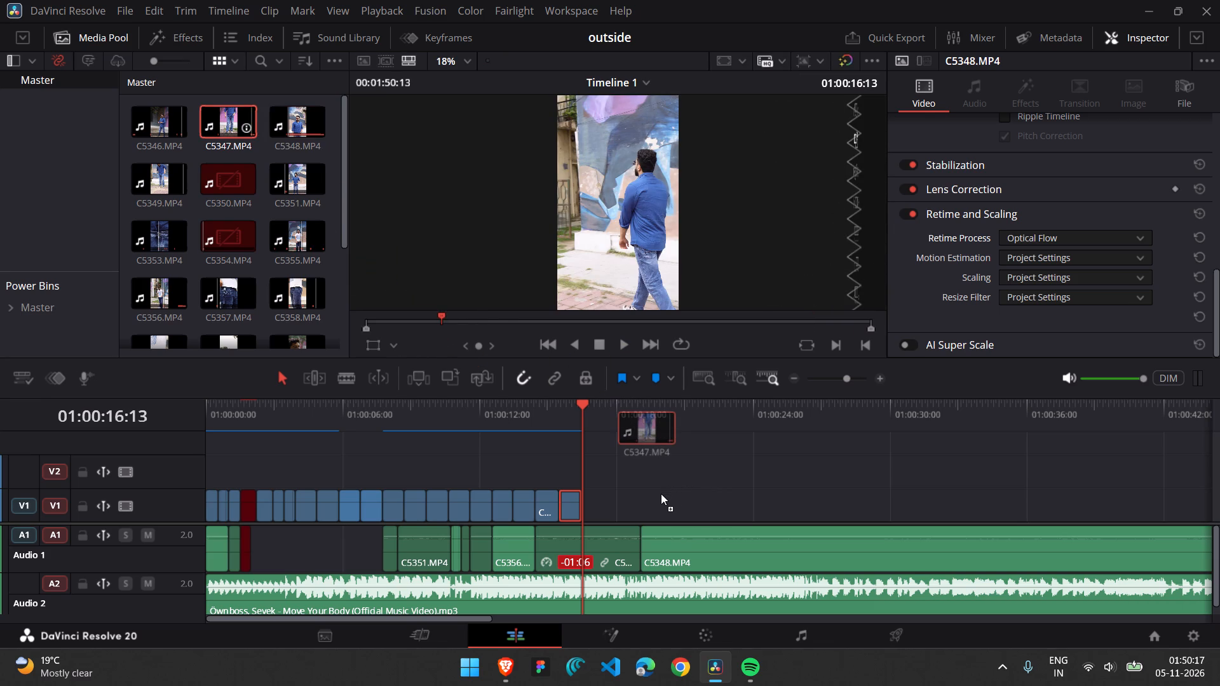
left_click_drag(661, 494, 634, 562)
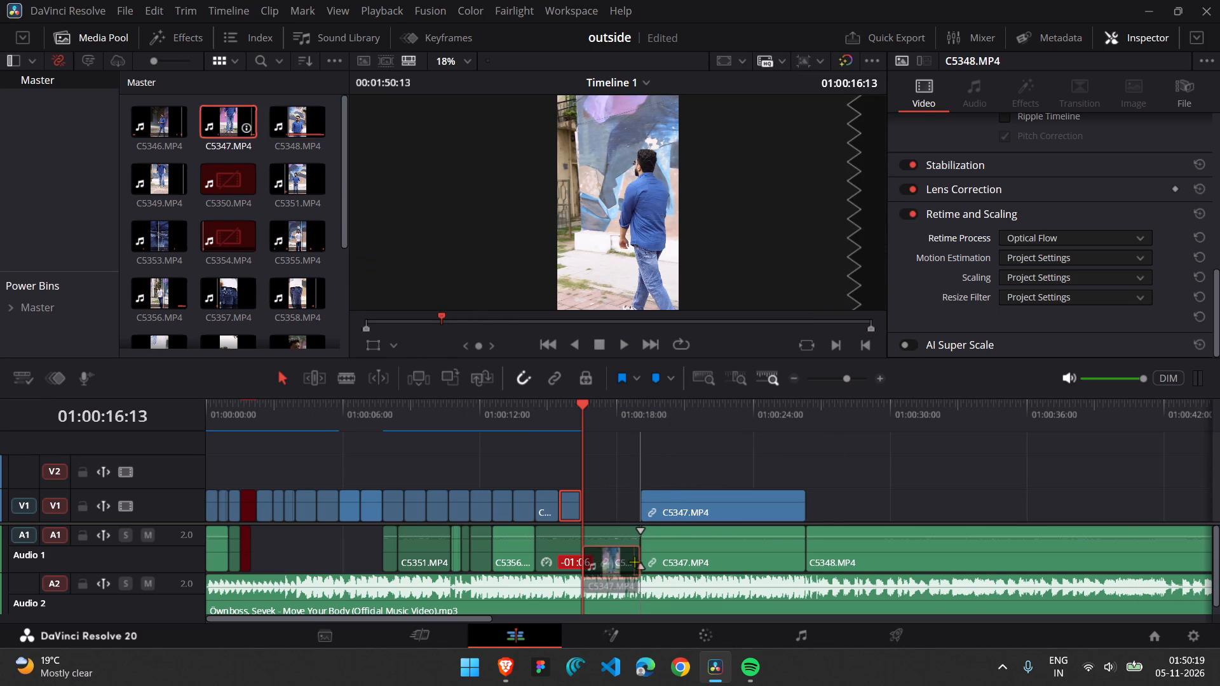
left_click_drag(634, 562, 634, 562)
Move only the video part of C5347.MP4 on V1 back against the last clip at 01:00:16:13.
left_click_drag(645, 510, 633, 509)
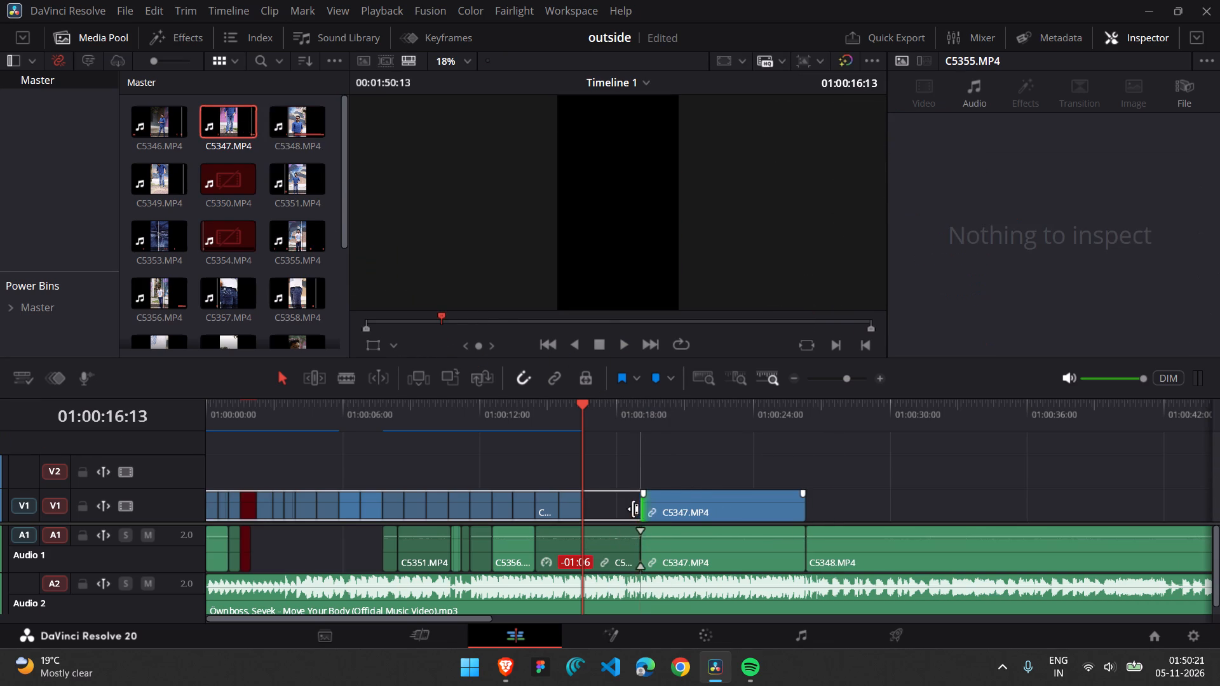
left_click_drag(633, 509, 627, 508)
left_click_drag(678, 512, 635, 504)
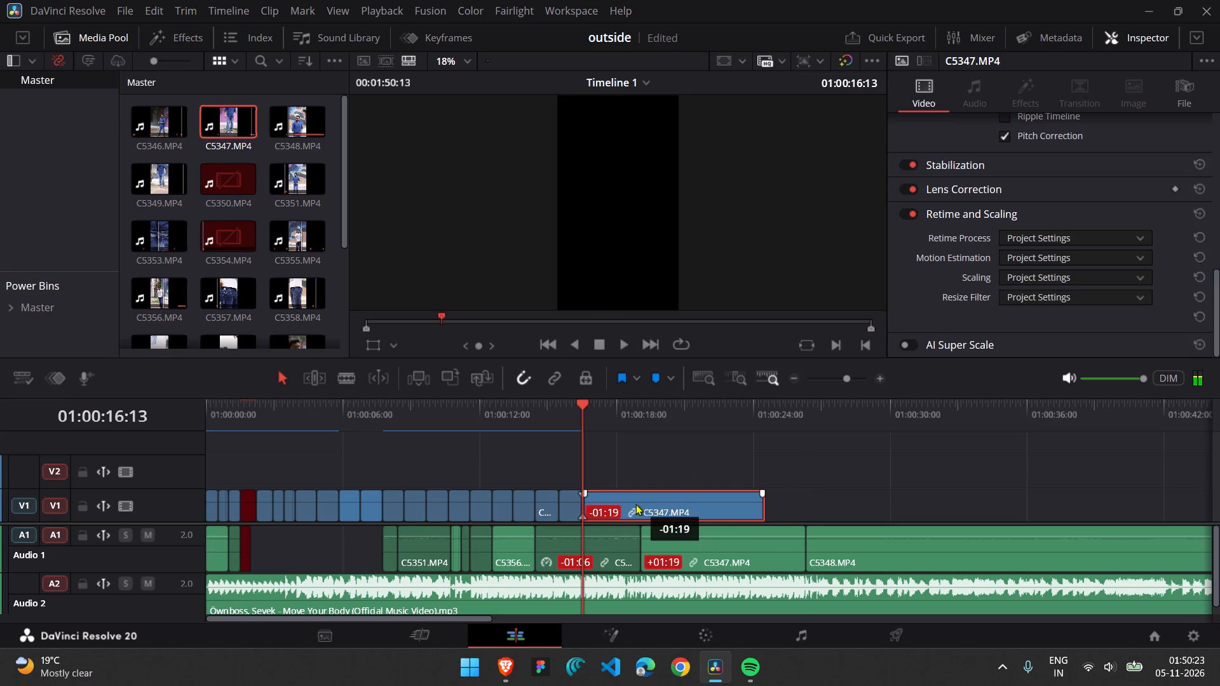
left_click_drag(635, 504, 634, 503)
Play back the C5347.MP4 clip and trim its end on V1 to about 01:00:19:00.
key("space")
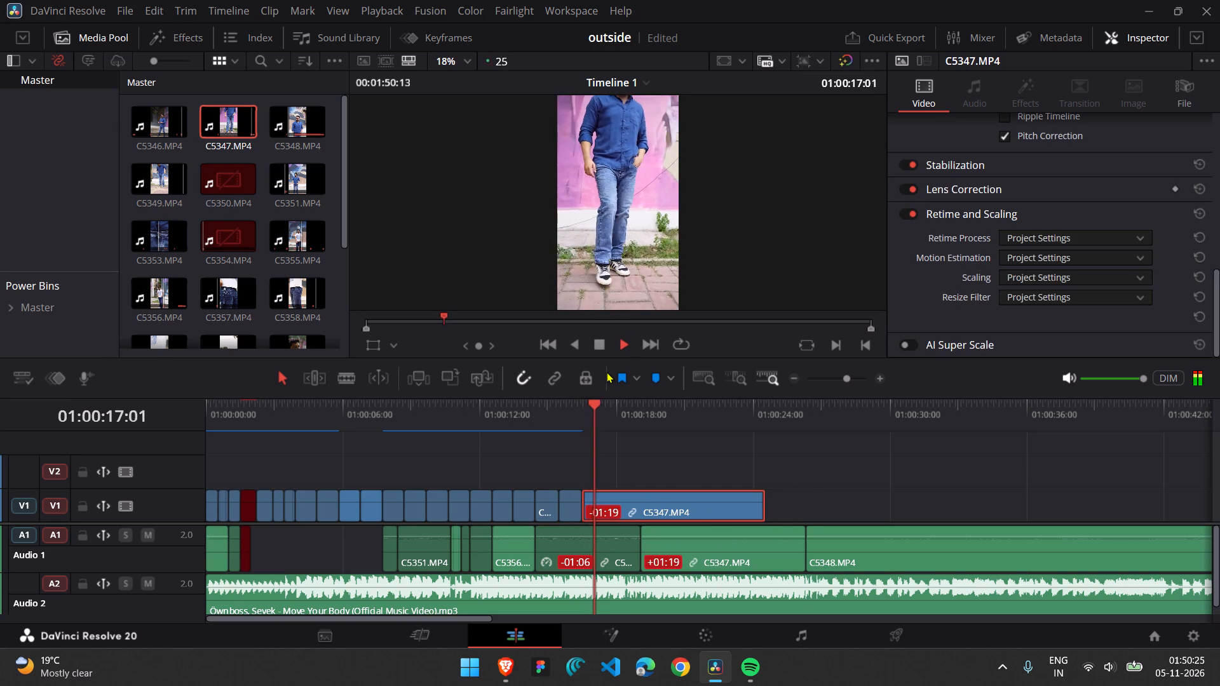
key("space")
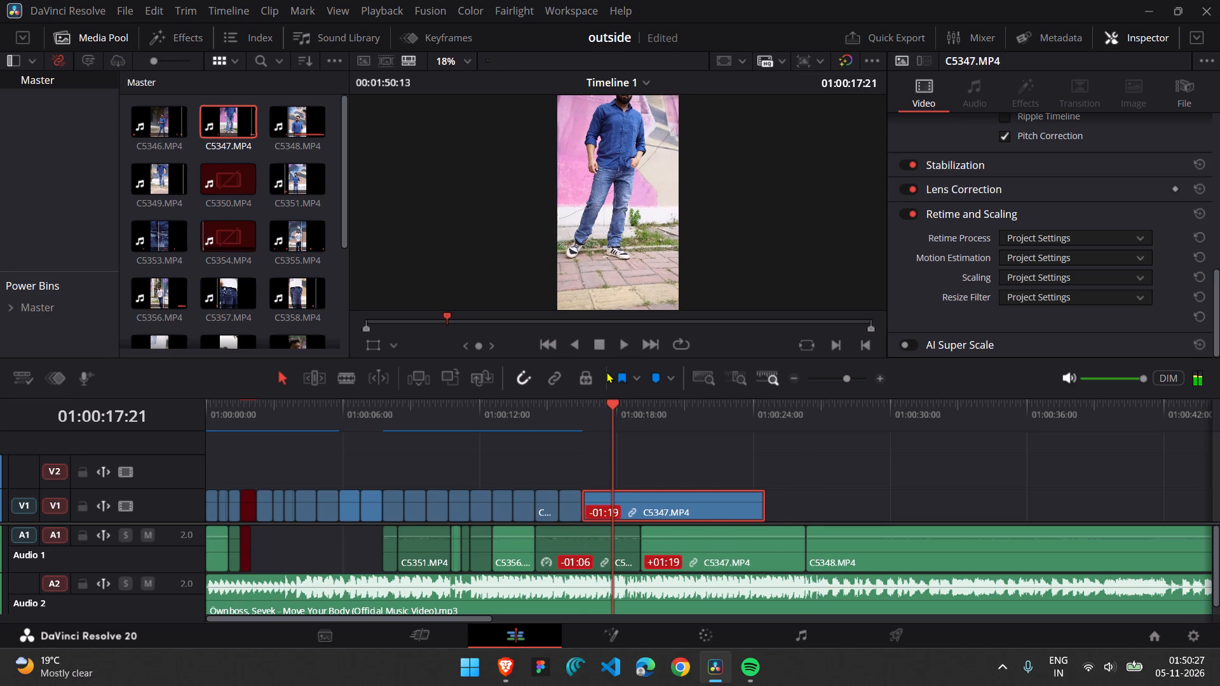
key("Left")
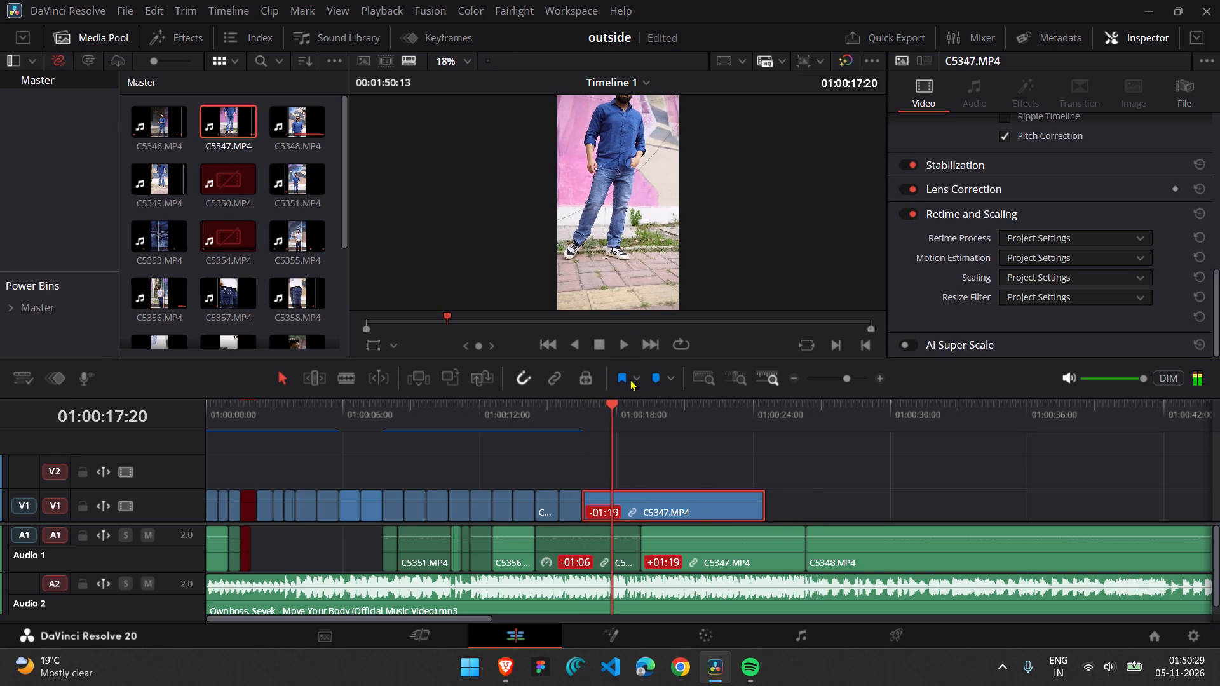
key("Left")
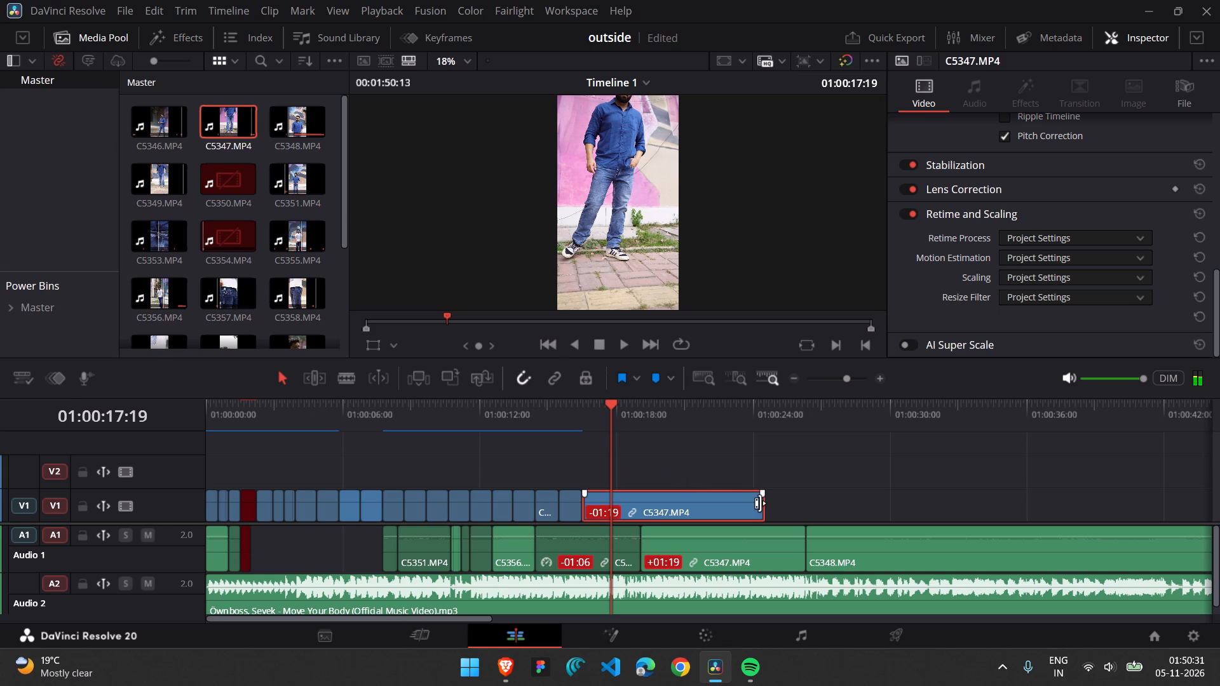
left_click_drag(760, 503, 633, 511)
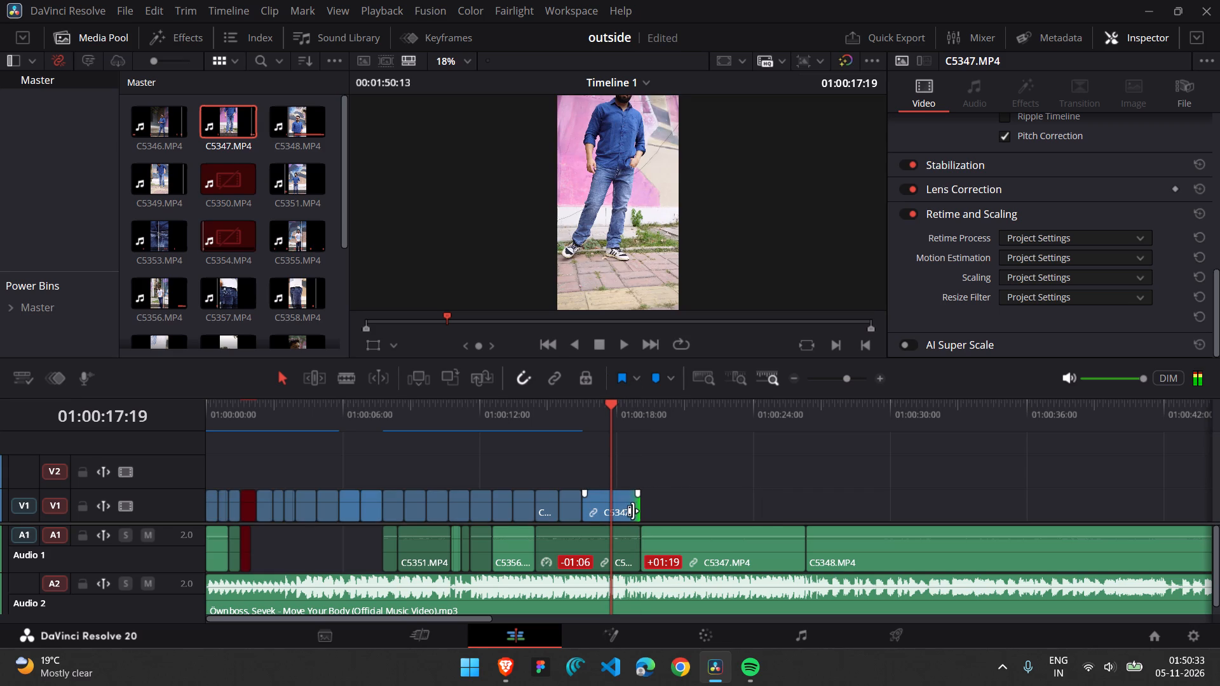
Enlarge the C5347.MP4 clip on V1 to a zoom of 1.440.
left_click(602, 520)
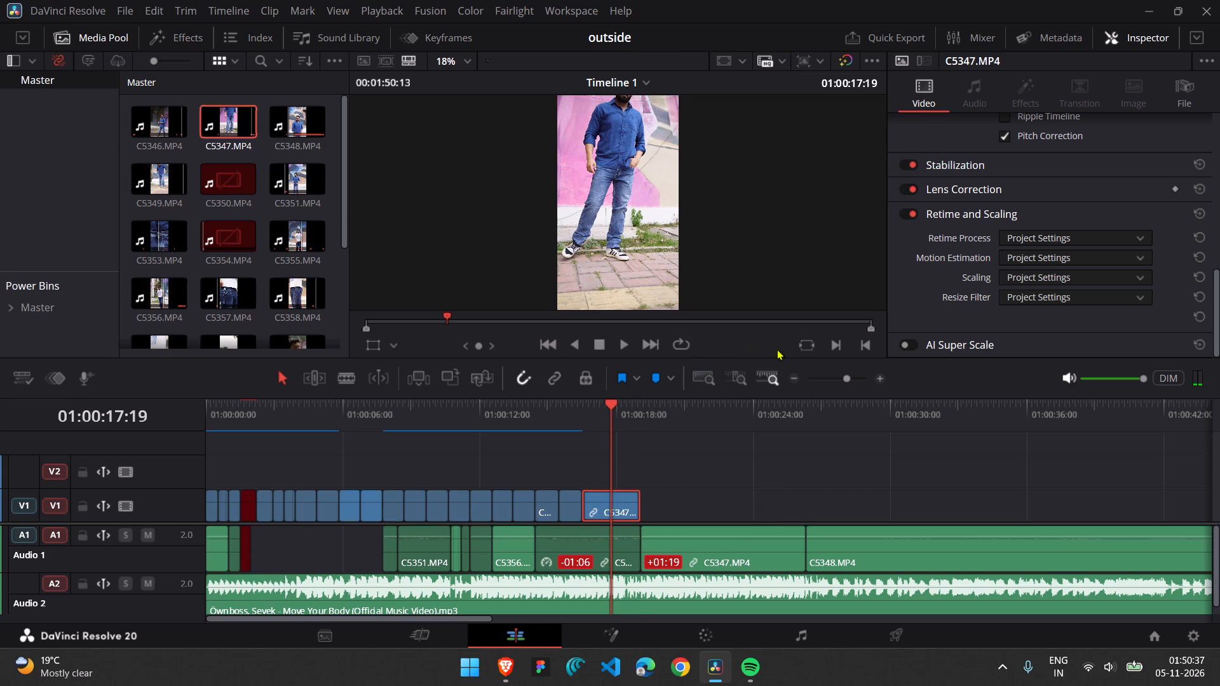
scroll(991, 217, "up", 3)
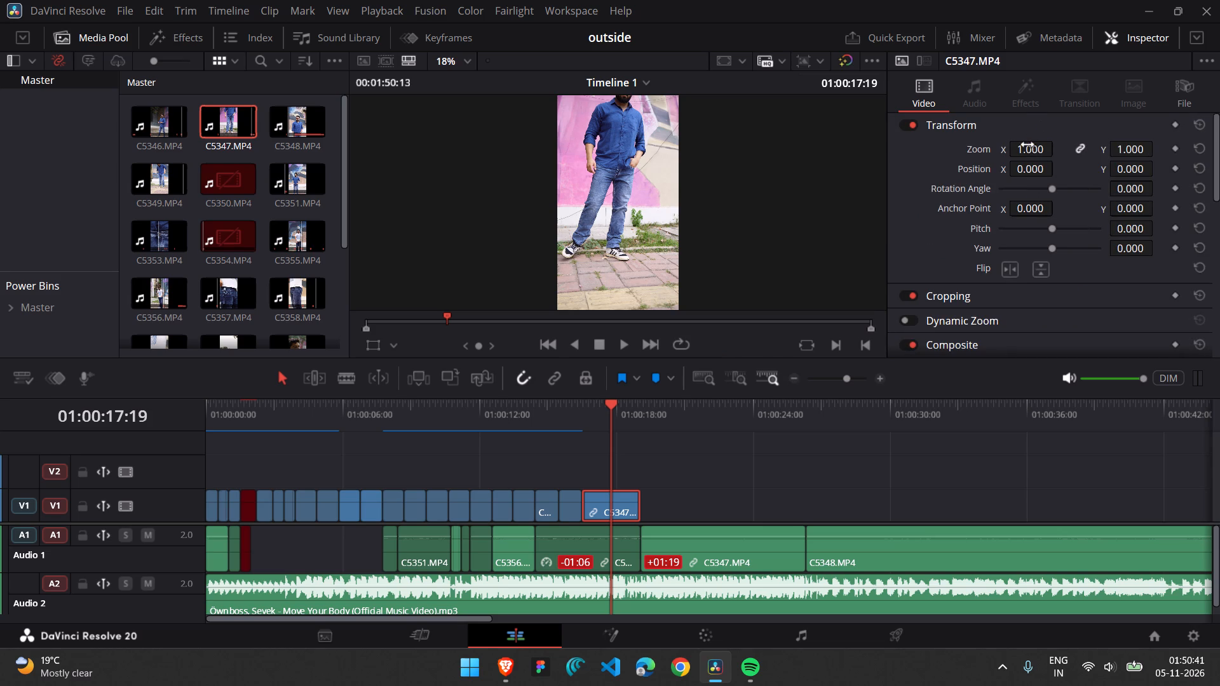
left_click_drag(1027, 145, 1063, 145)
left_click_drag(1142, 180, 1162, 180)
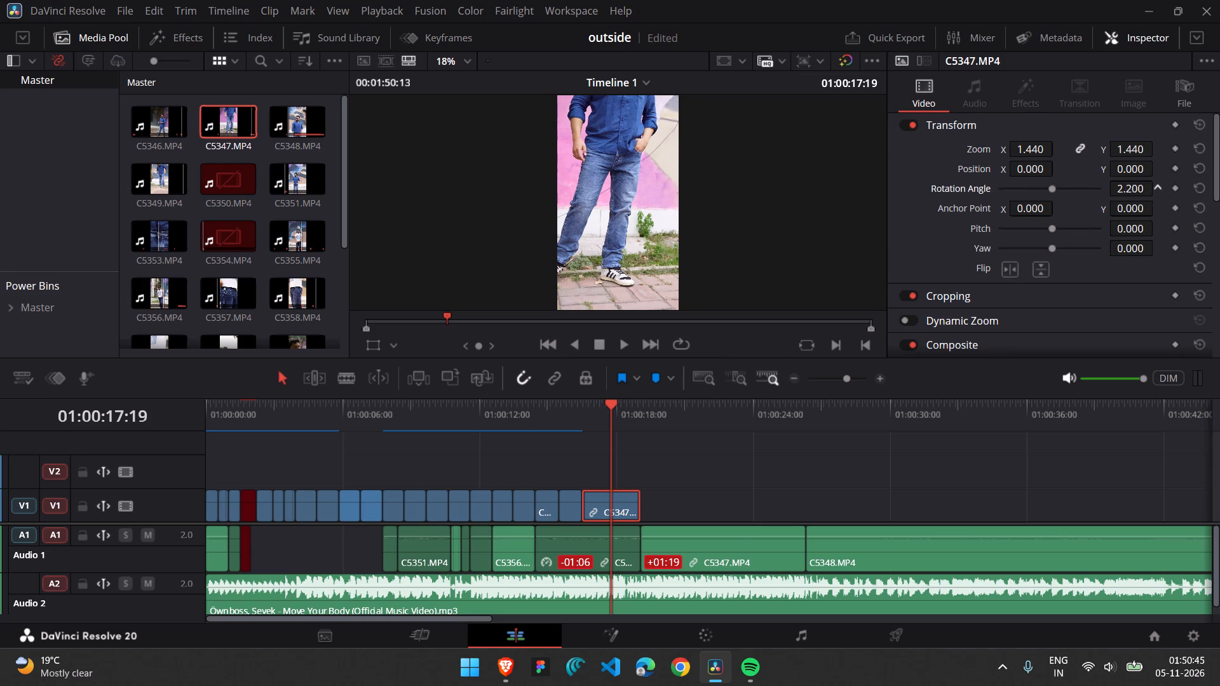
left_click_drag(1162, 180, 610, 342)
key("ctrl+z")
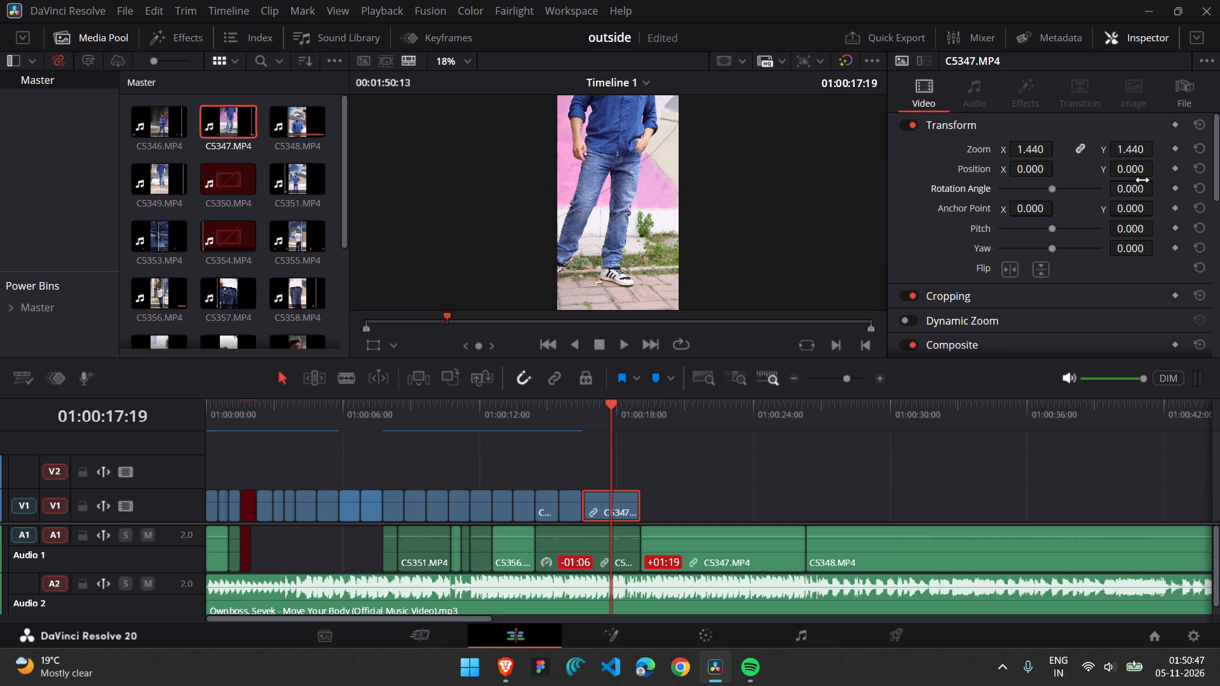
Set the vertical position of the C5347.MP4 clip on V1 to 180.
left_click(1139, 175)
left_click_drag(1139, 175, 1181, 172)
left_click_drag(1181, 172, 1138, 167)
left_click_drag(1138, 167, 1219, 202)
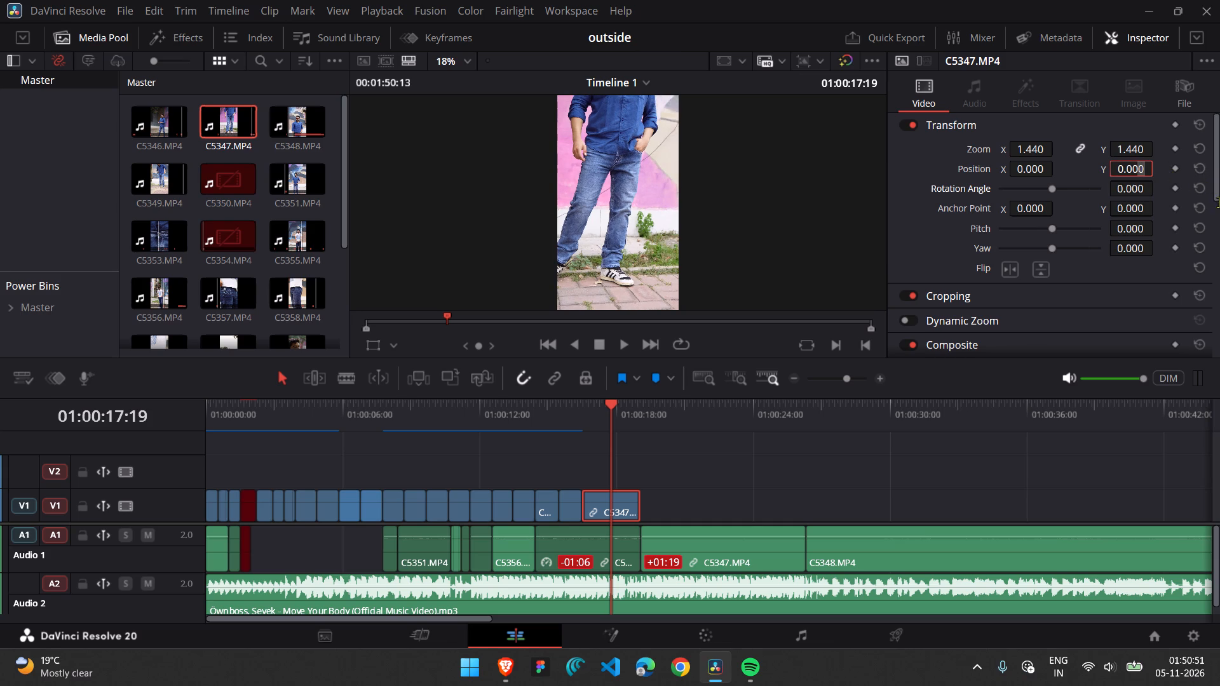
left_click_drag(1219, 202, 1121, 187)
left_click_drag(1129, 159, 1122, 165)
left_click_drag(1122, 165, 638, 344)
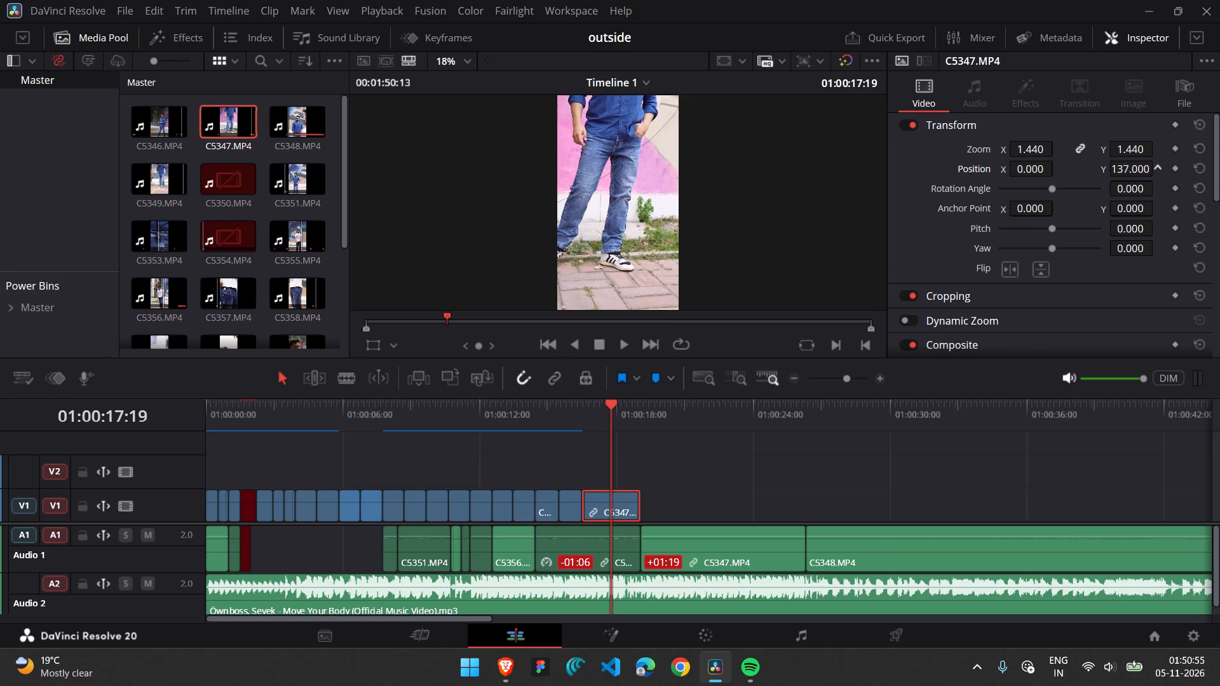
left_click_drag(638, 344, 668, 342)
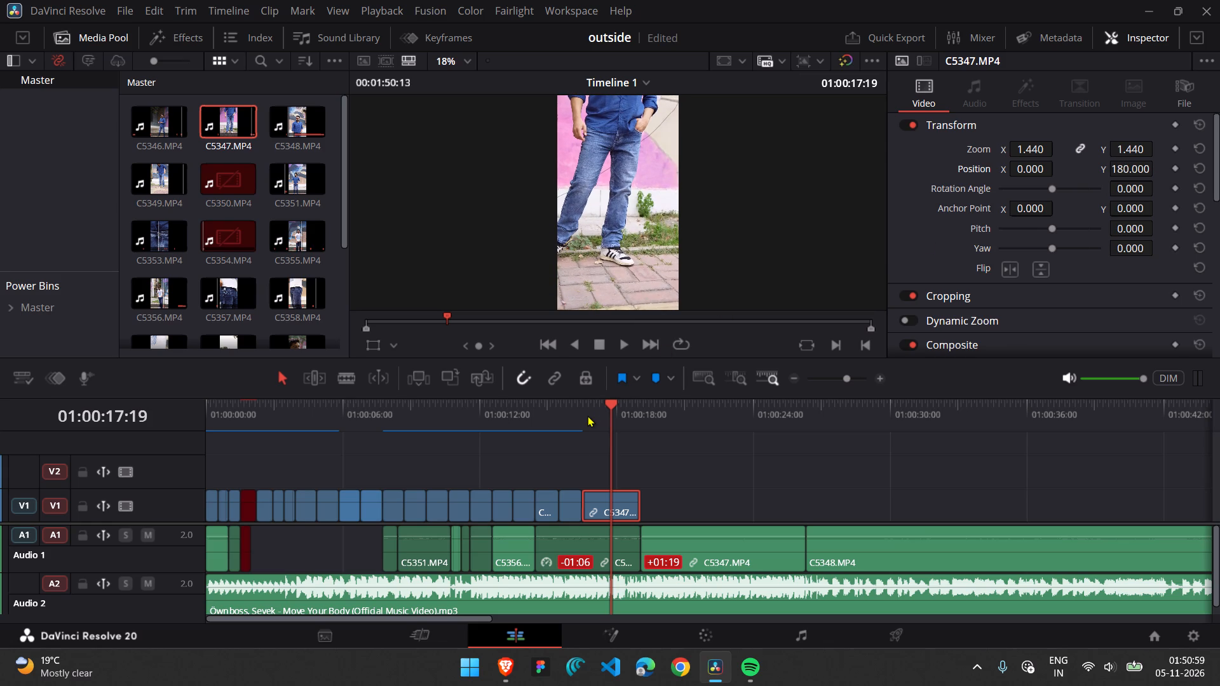
Play back the reframed C5347.MP4 clip against the music and trim its end on V1 to 01:00:17:16.
left_click(587, 415)
key("space")
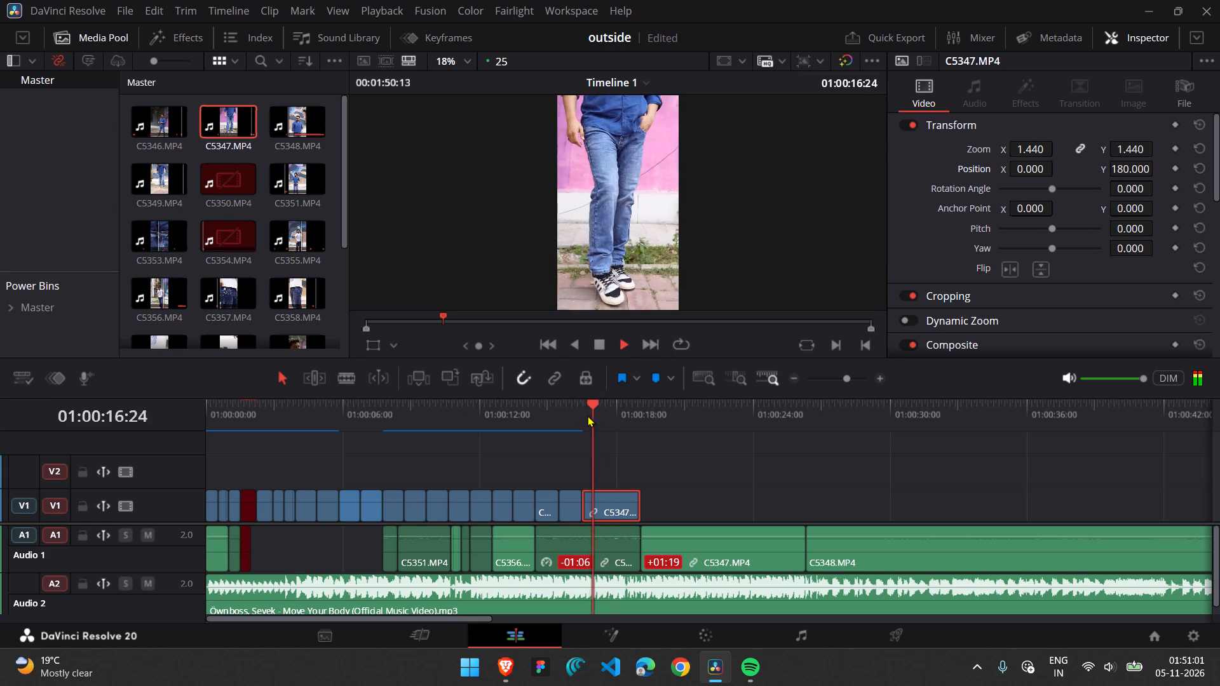
key("space")
key("space")
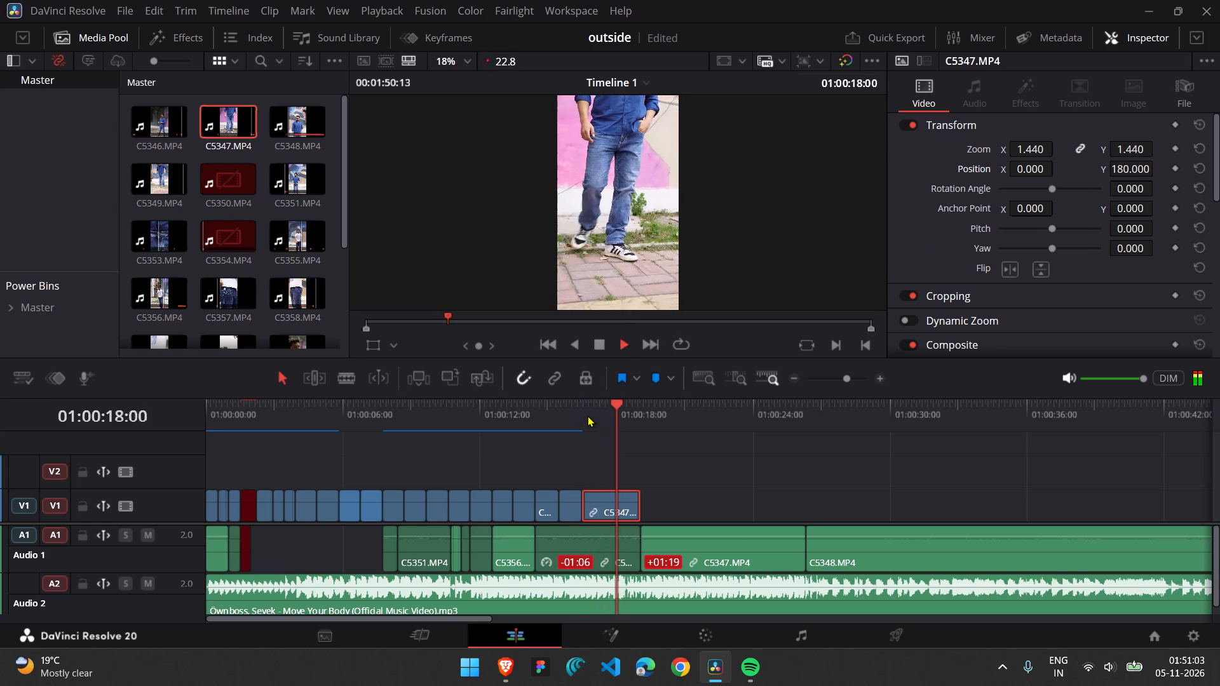
key("space")
left_click(587, 415)
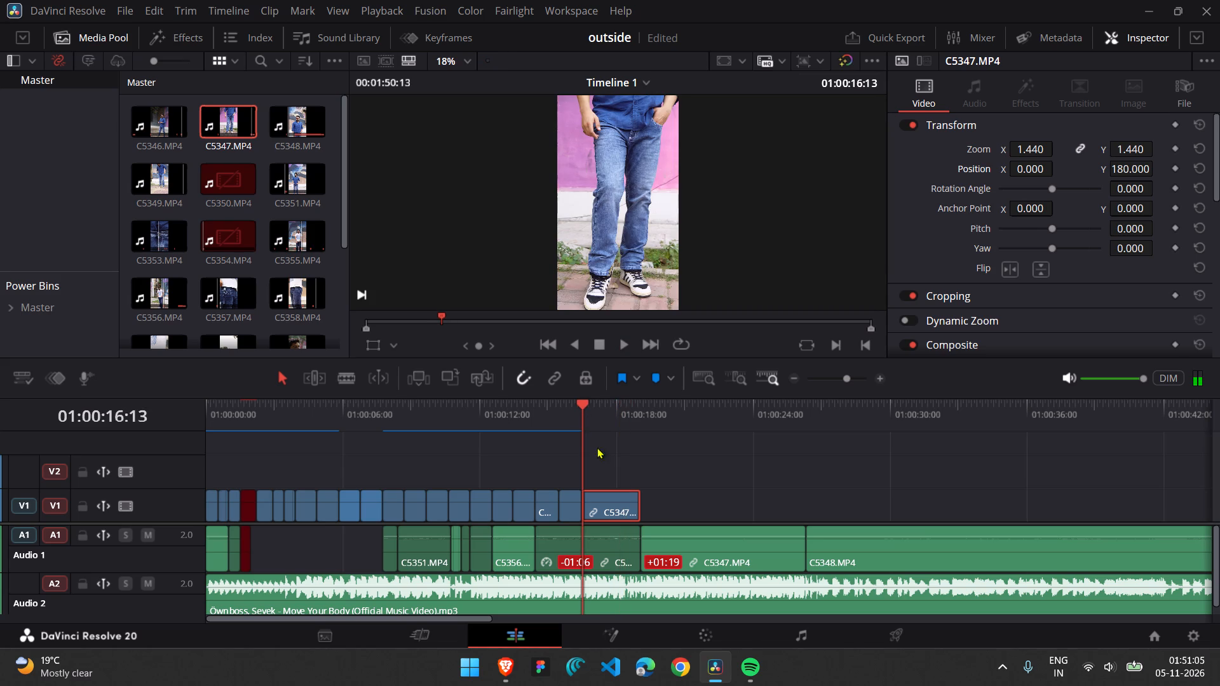
left_click(612, 509)
key("space")
key("space")
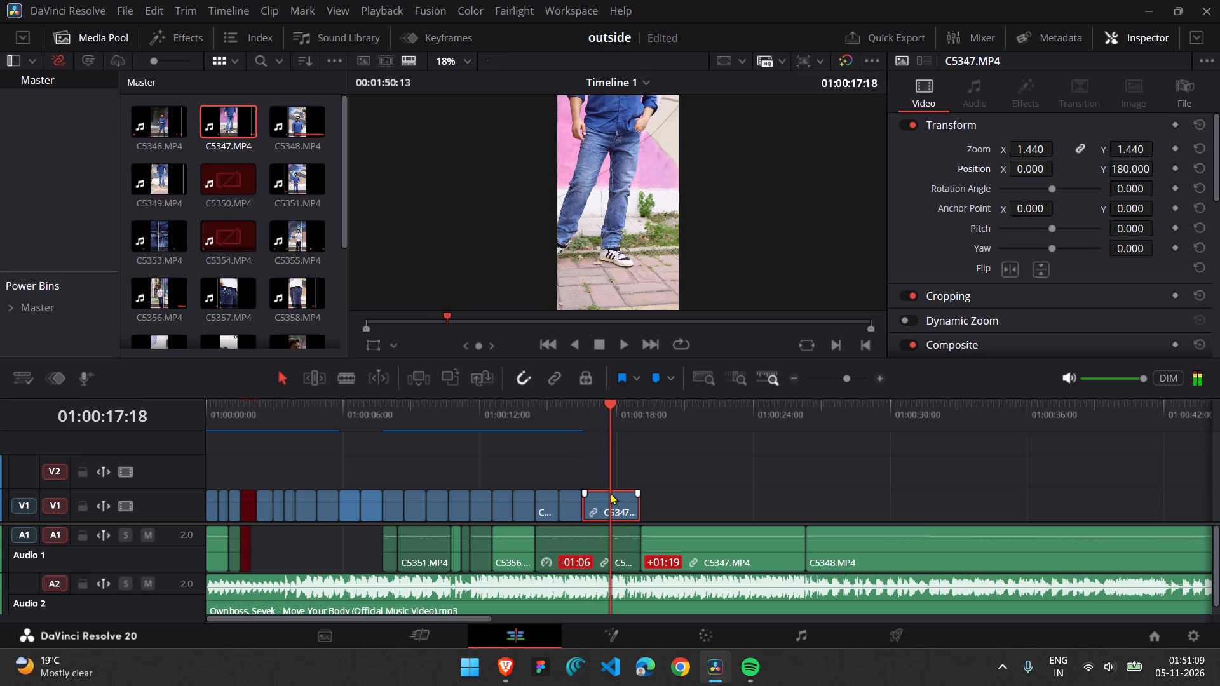
key("Left")
key("Left")
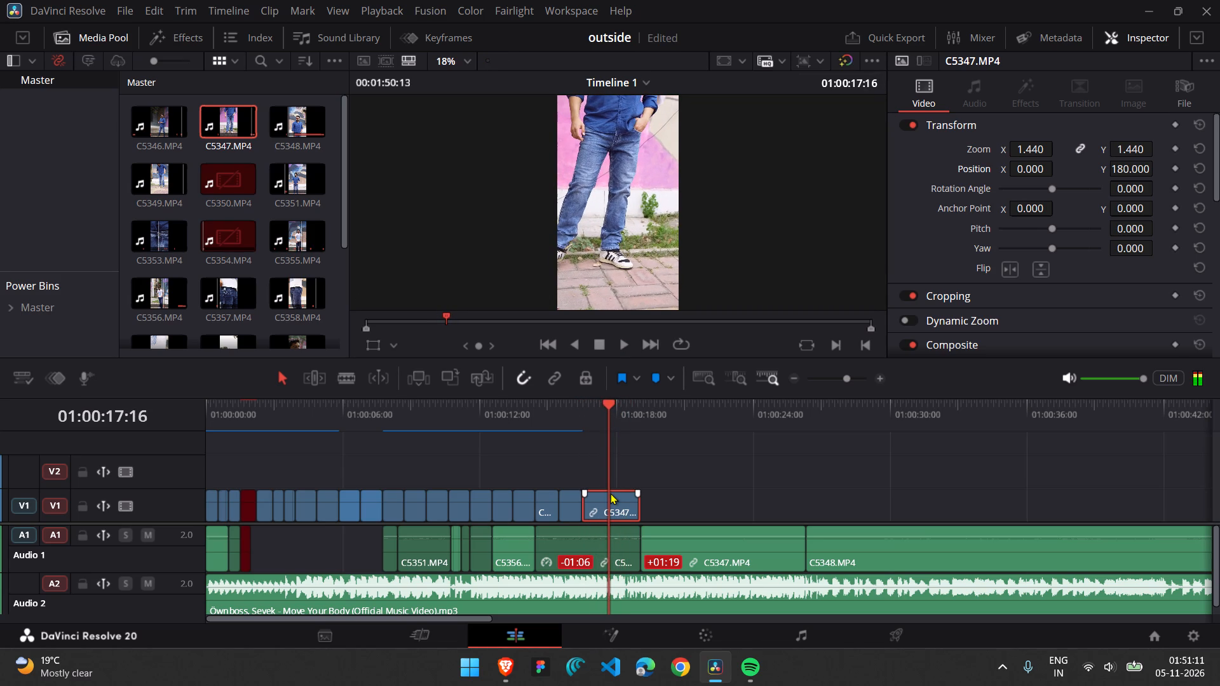
left_click_drag(638, 502, 607, 509)
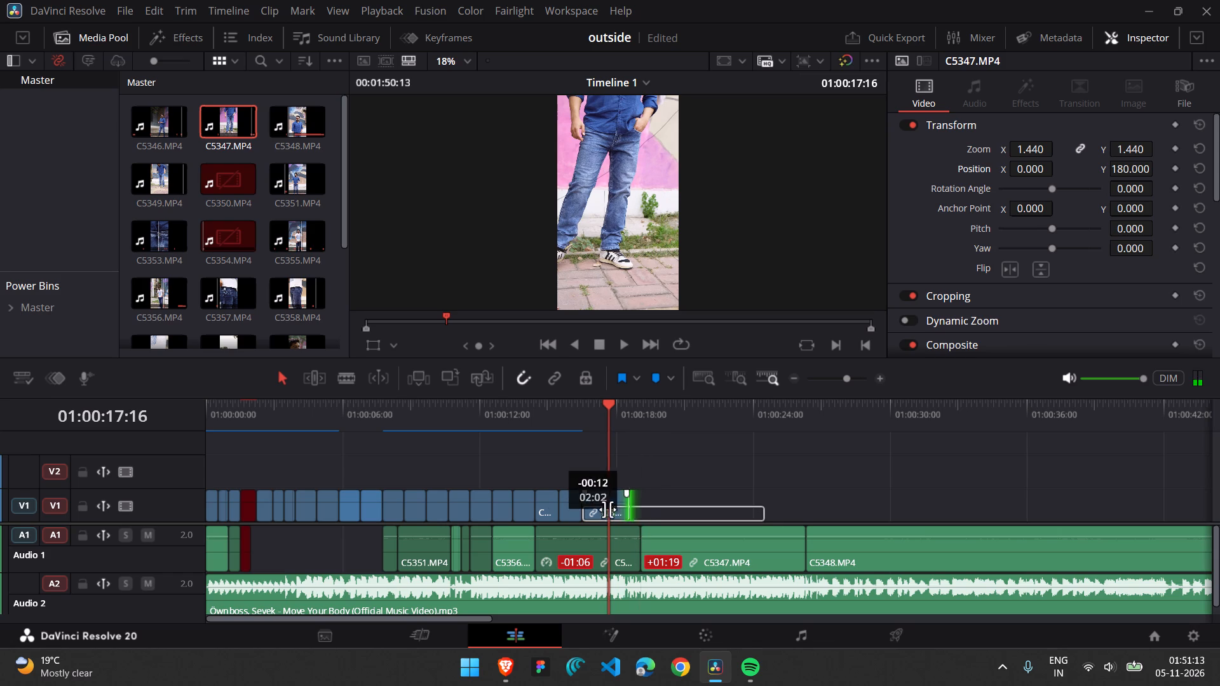
left_click_drag(607, 509, 604, 511)
Slow the C5347.MP4 clip on V1 to 64% speed and play it back from its start.
left_click(595, 506)
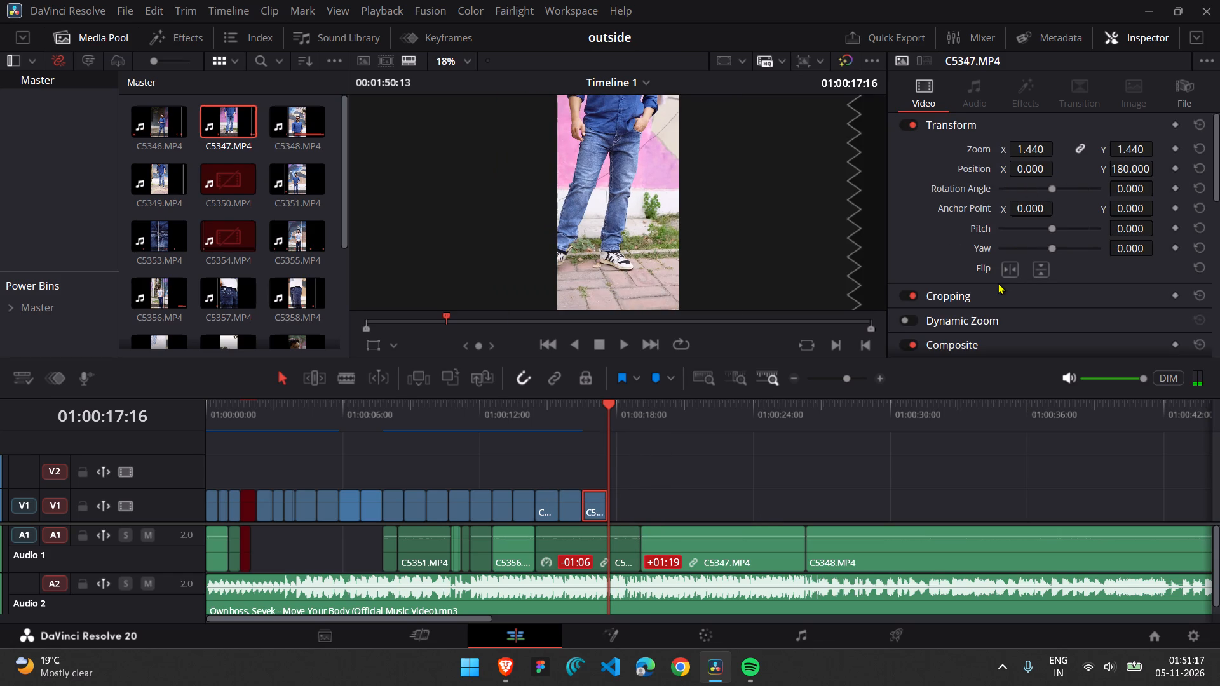
scroll(998, 283, "down", 1)
scroll(1013, 281, "up", 1)
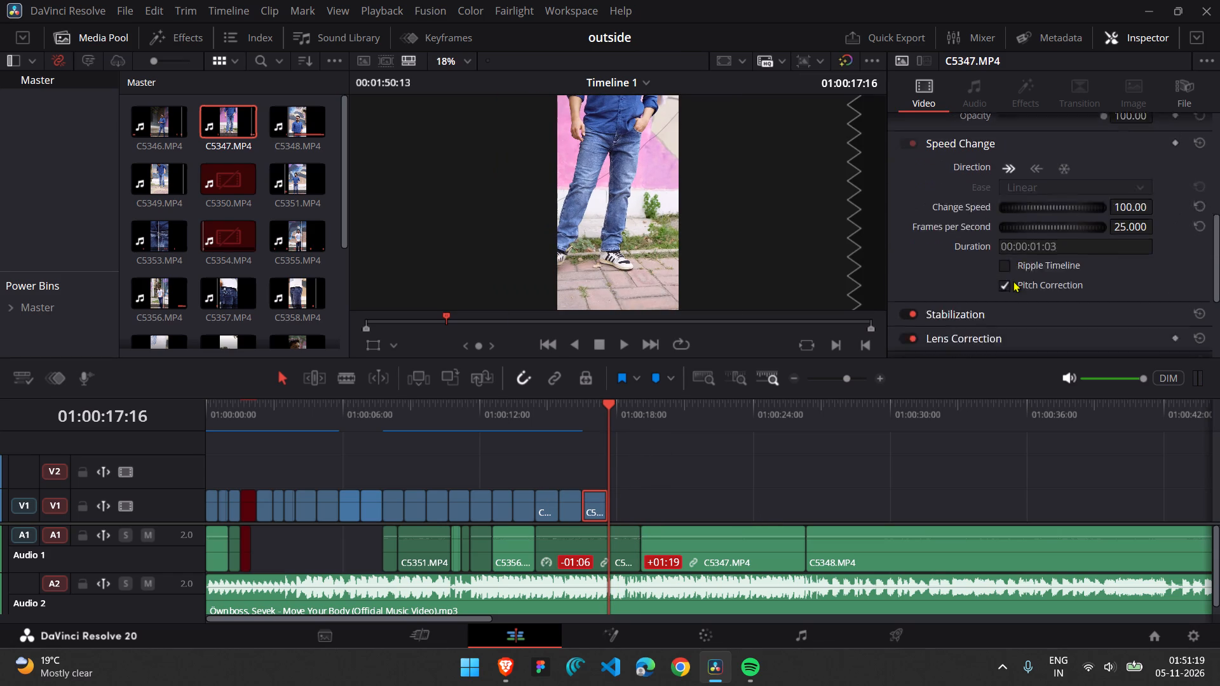
scroll(1013, 281, "up", 1)
left_click_drag(1079, 250, 1100, 252)
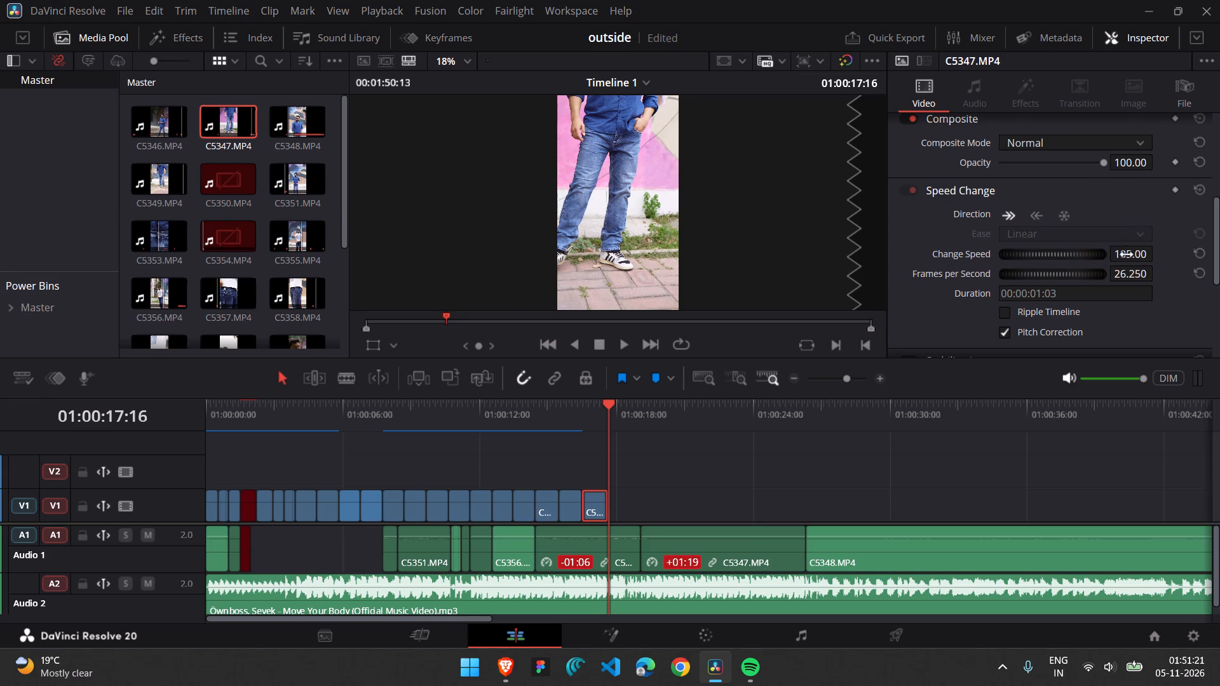
left_click_drag(1130, 255, 1097, 255)
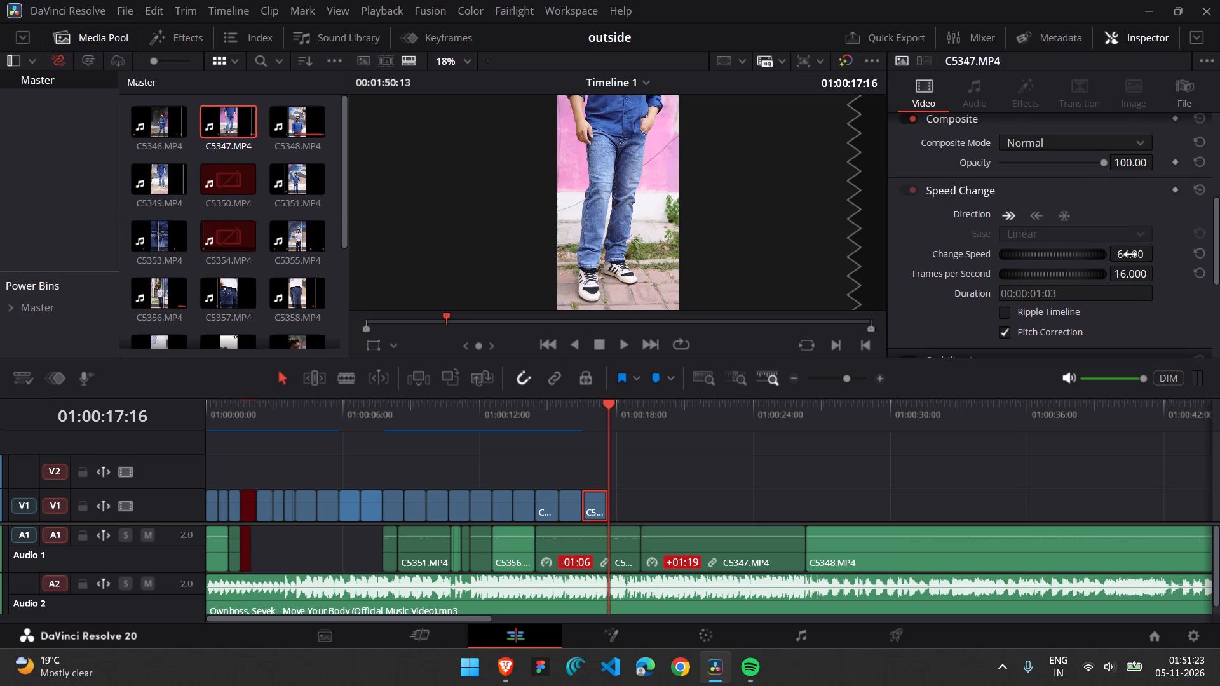
left_click(600, 419)
left_click(584, 419)
key("space")
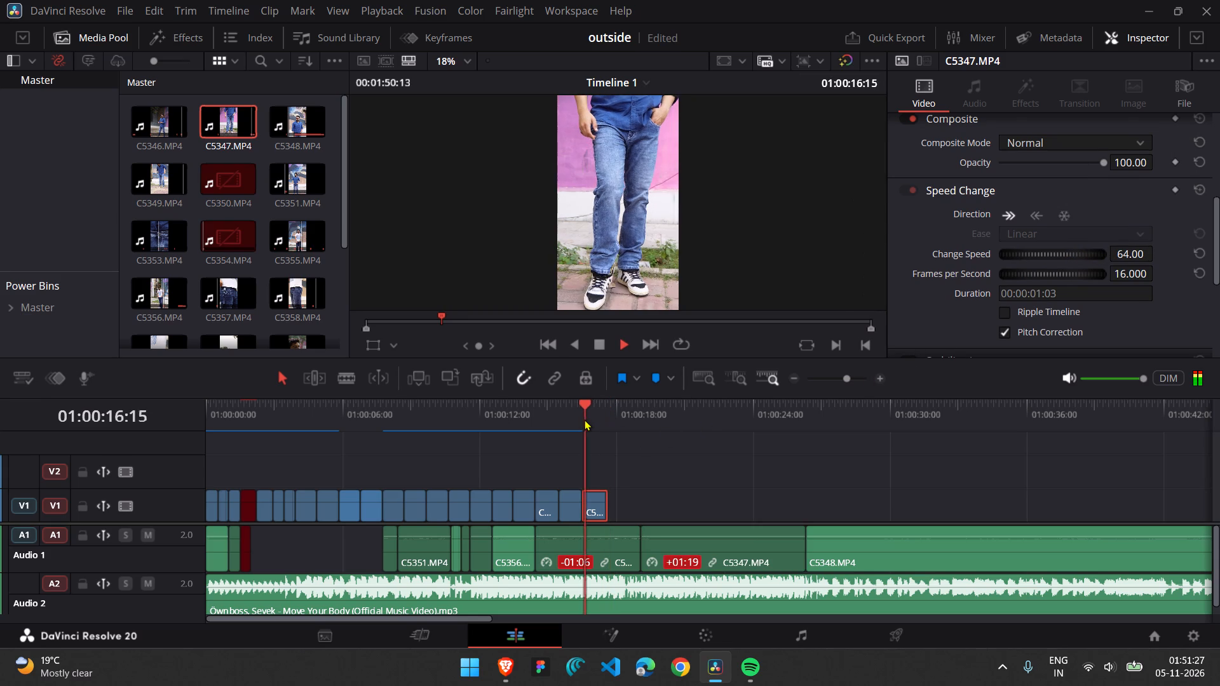
key("space")
Set the retime process of the C5347.MP4 clip to Optical Flow.
scroll(1025, 234, "down", 1)
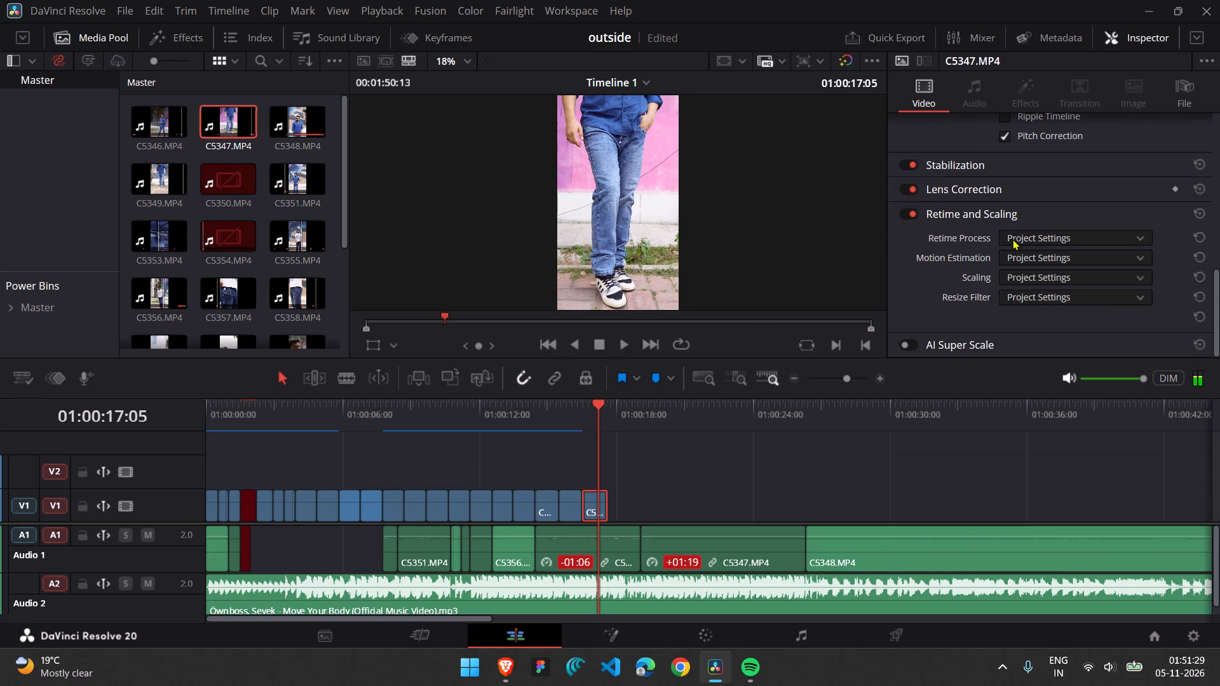
left_click(1029, 241)
left_click(1023, 304)
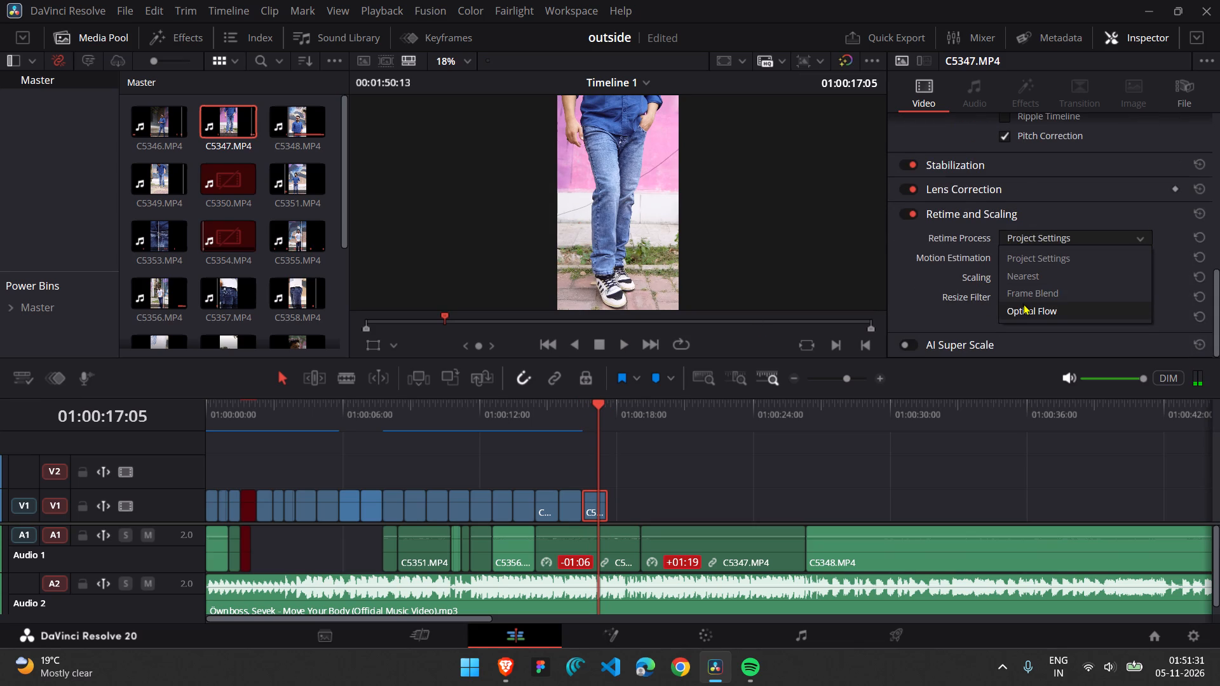
left_click(1023, 304)
left_click(951, 313)
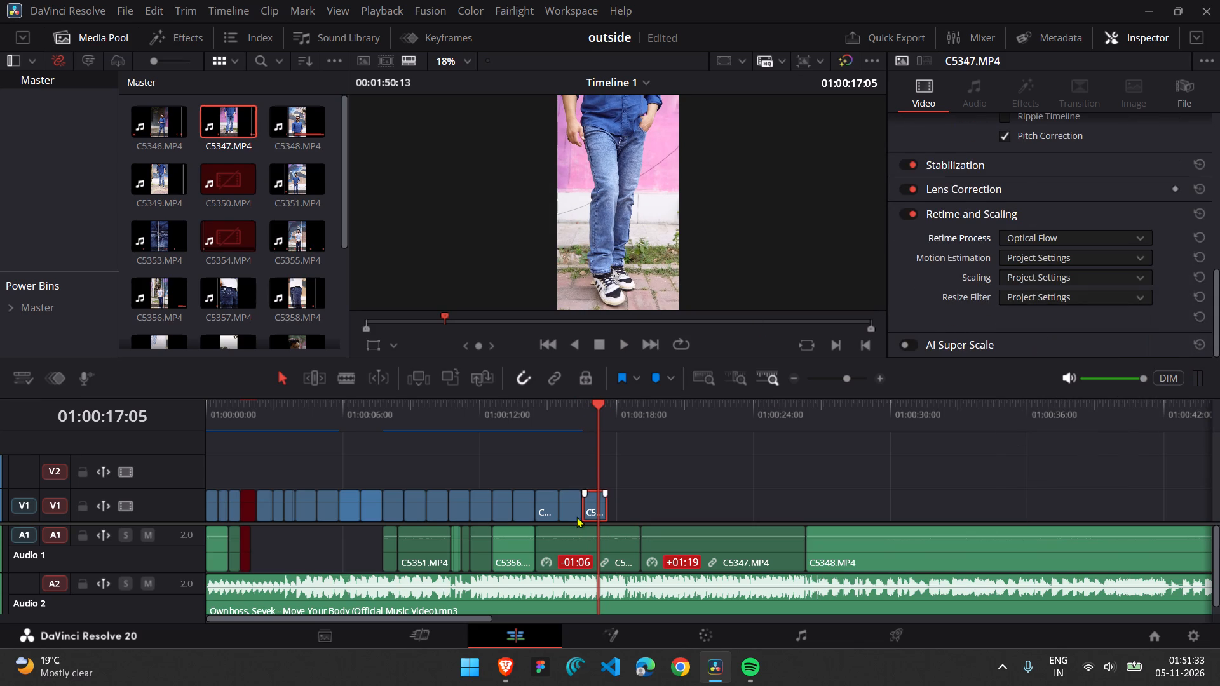
Play back the slowed C5347.MP4 clip twice to examine its motion and timing, and return the playhead to its end at 01:00:17:16.
left_click(582, 428)
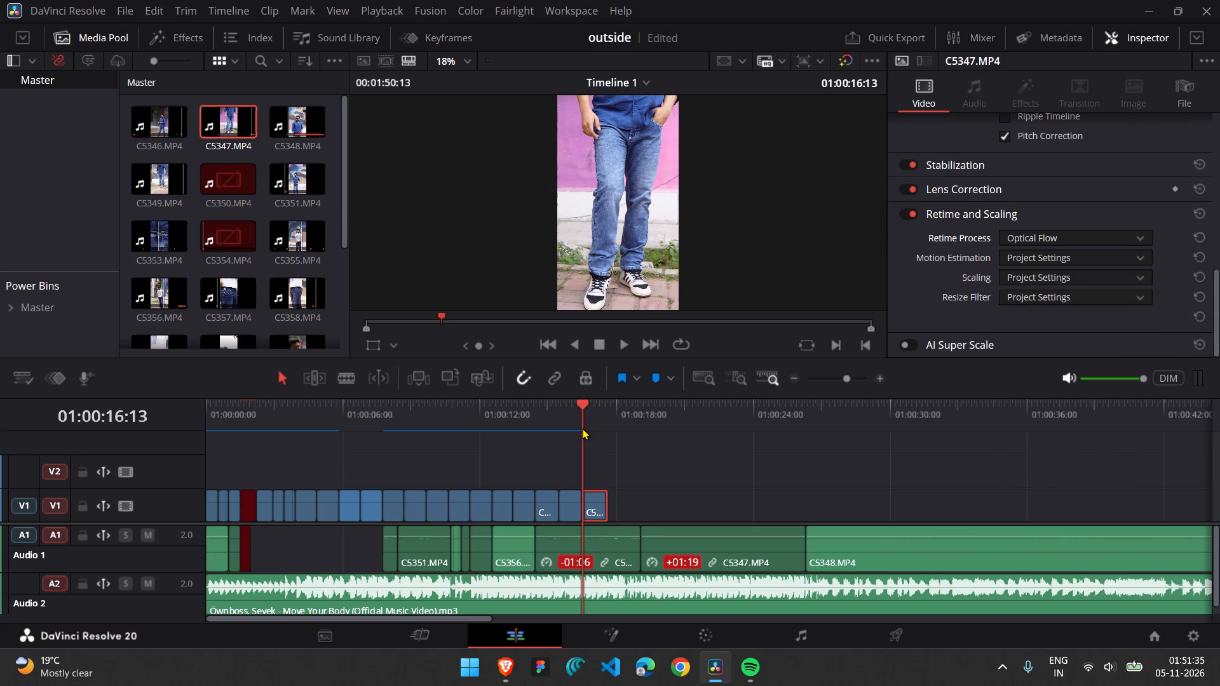
key("space")
key("space")
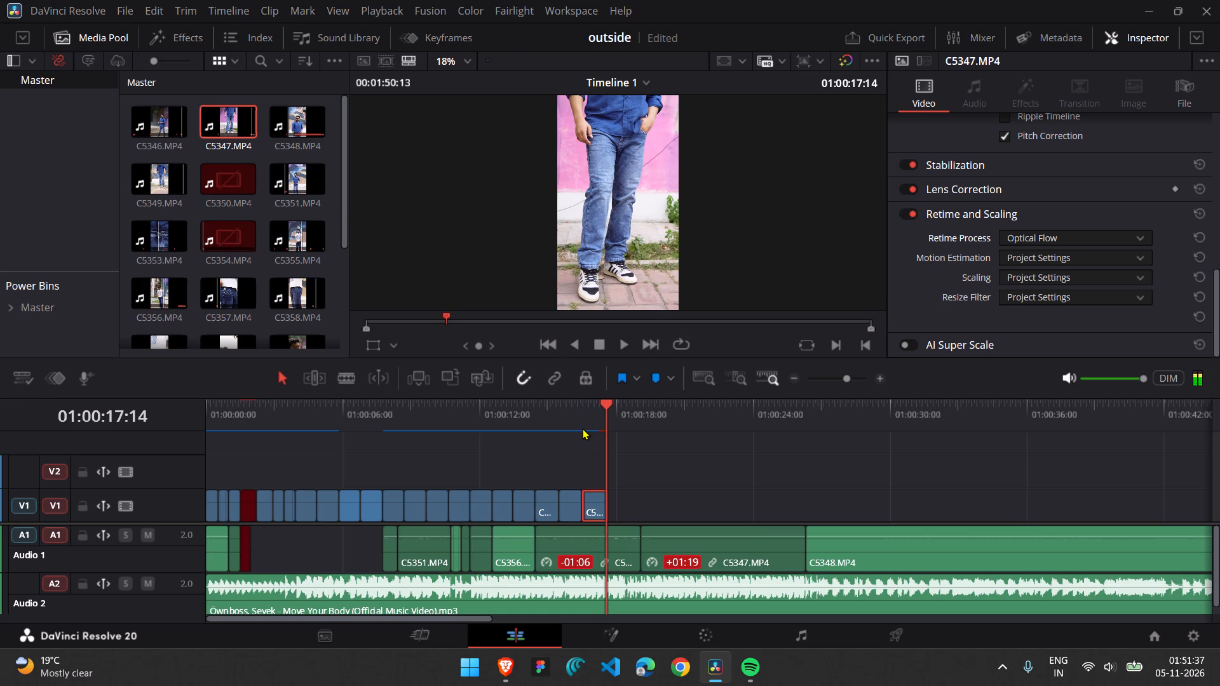
left_click(582, 428)
key("space")
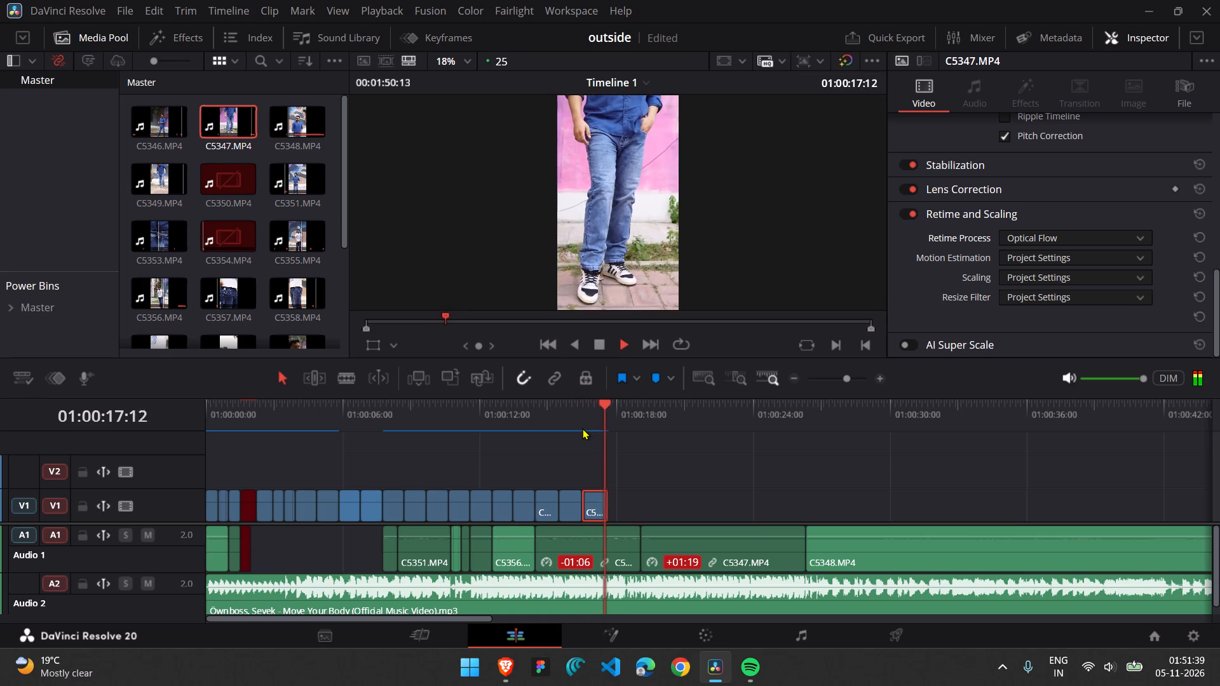
key("space")
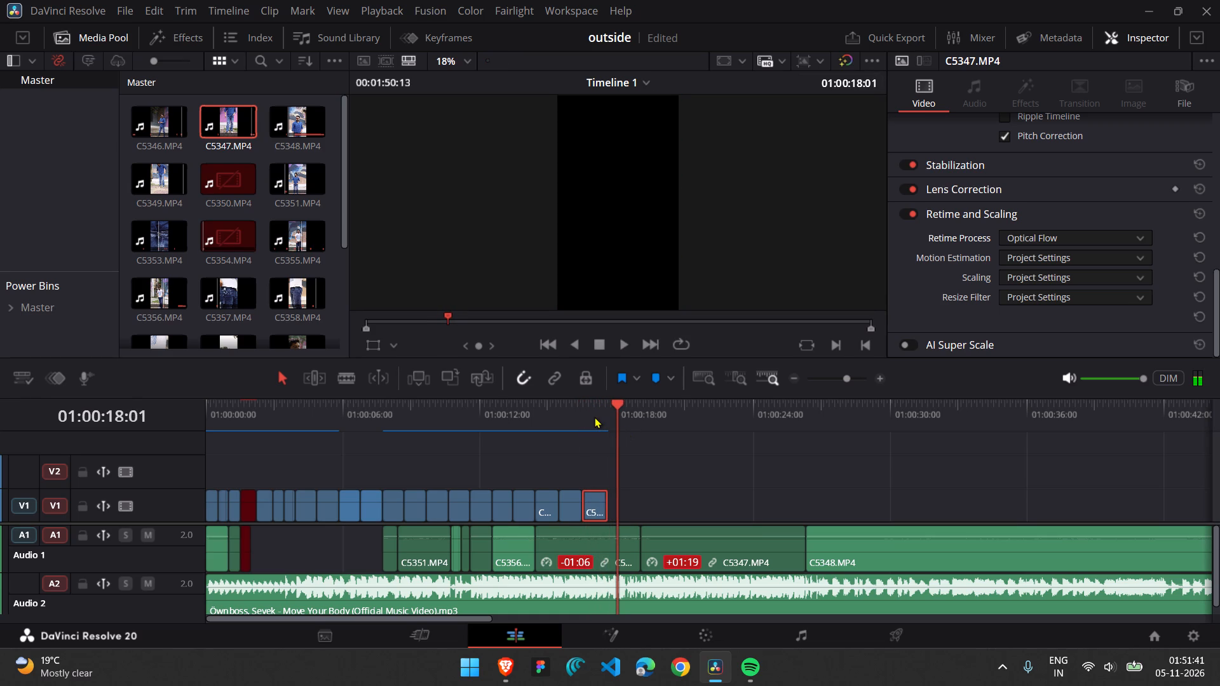
left_click(607, 417)
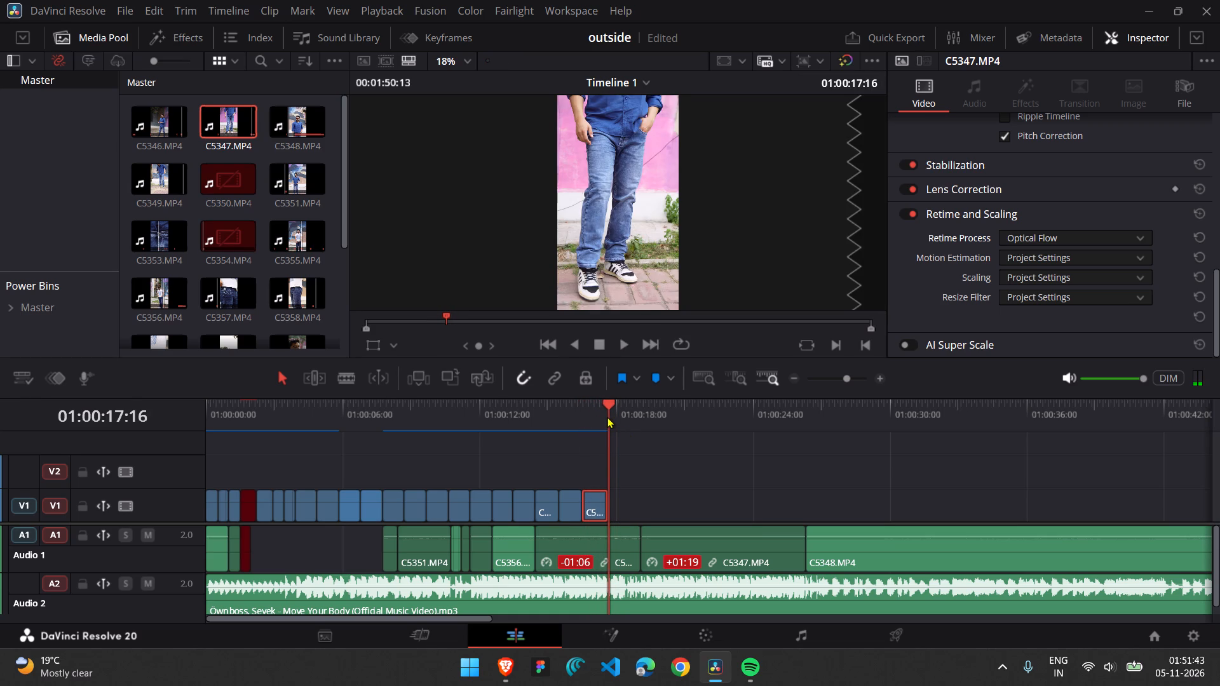
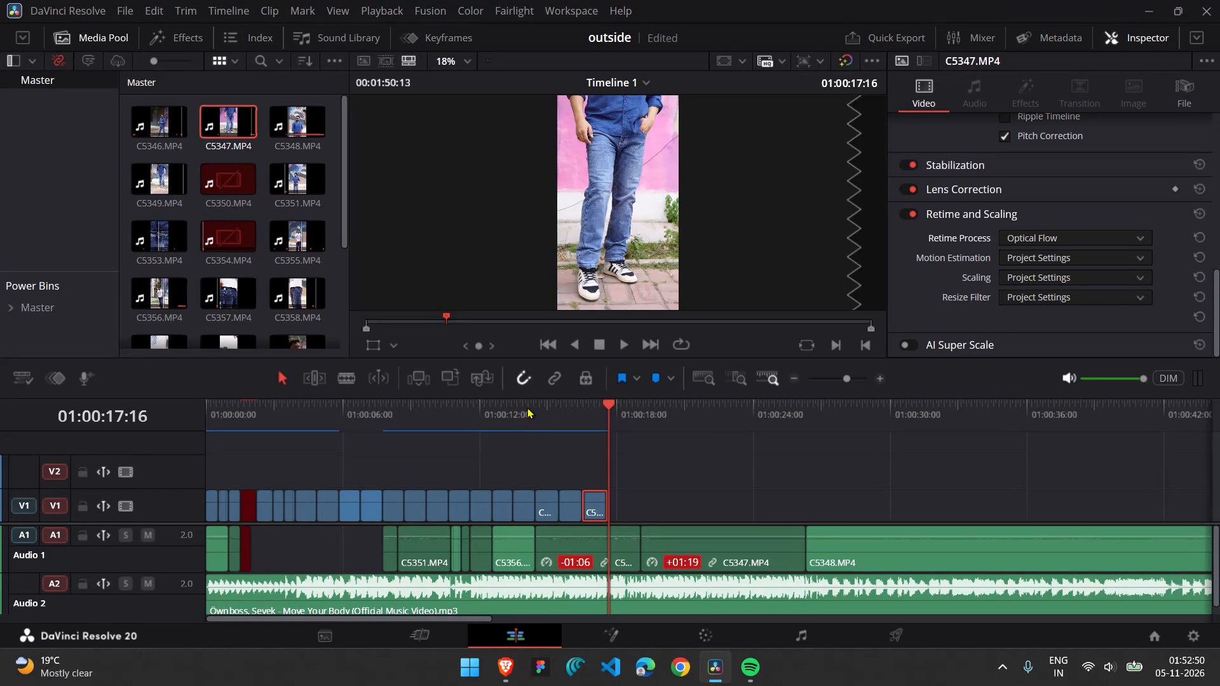
Play back the last shots on V1 from about 01:00:14 to check them against the music, and return the playhead to 01:00:17:16.
left_click(528, 407)
key("space")
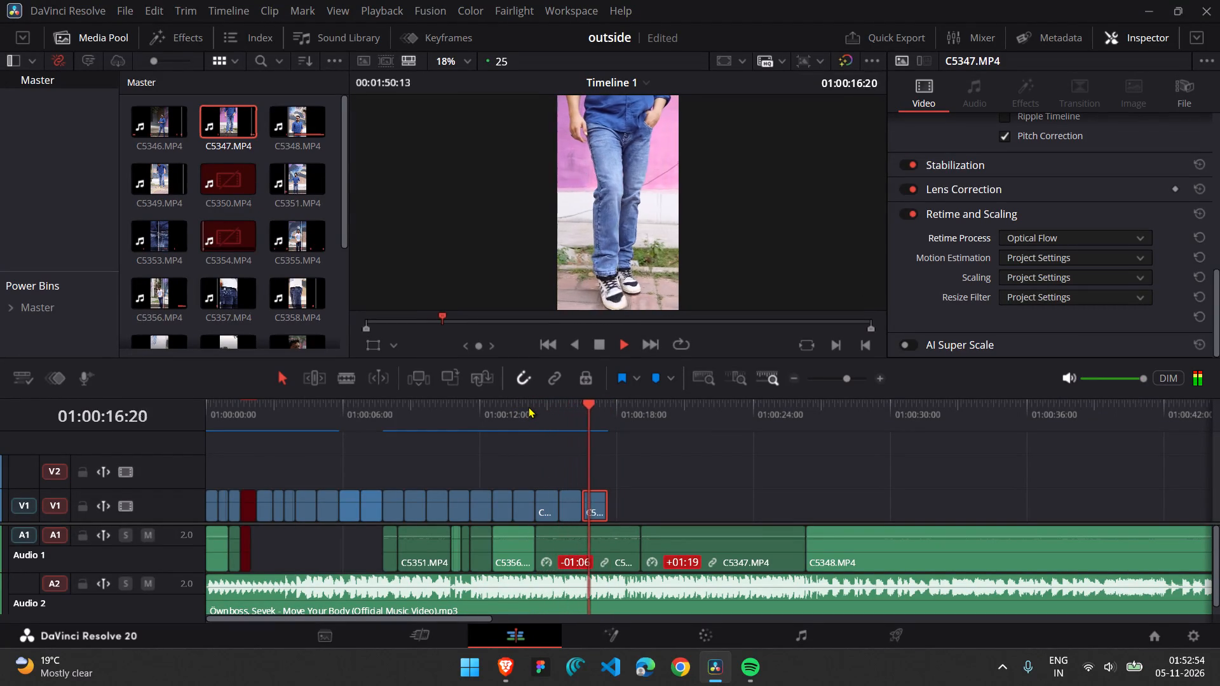
key("space")
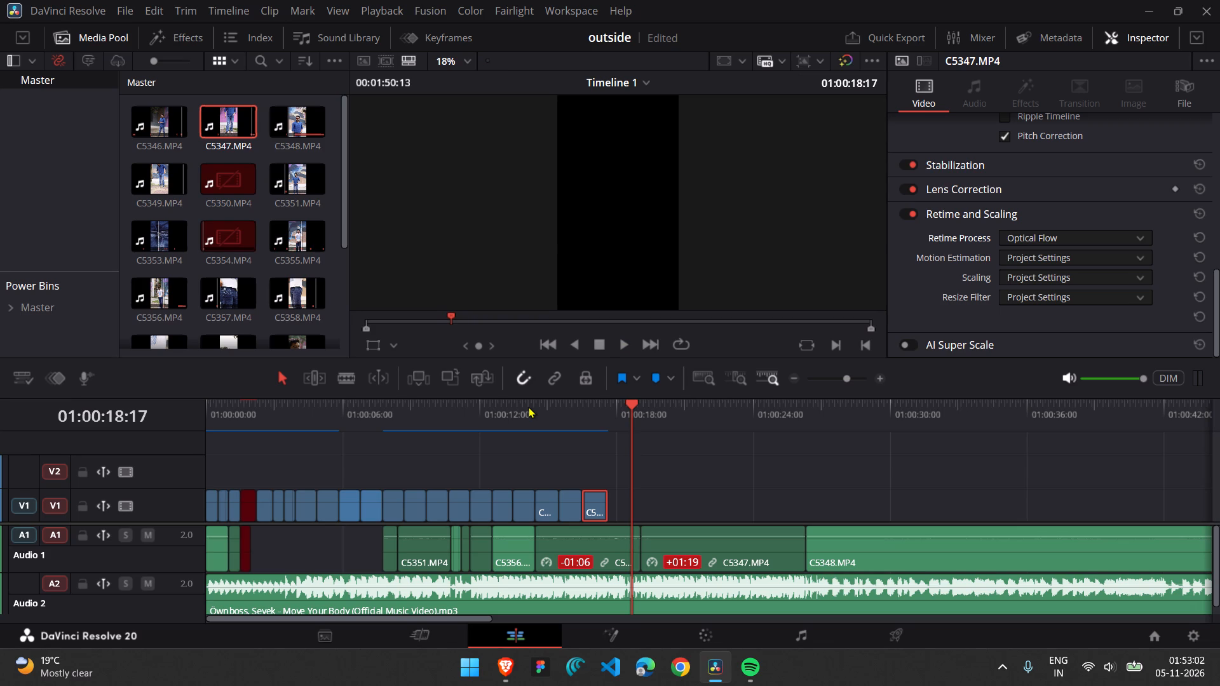
left_click(611, 420)
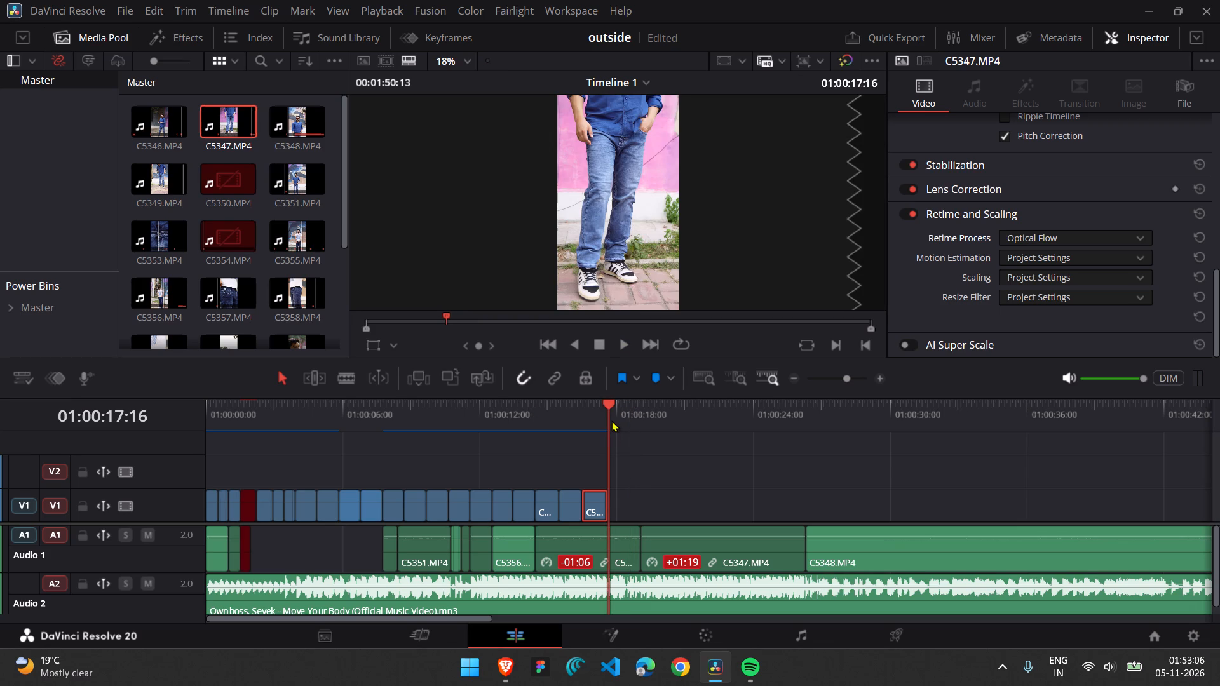